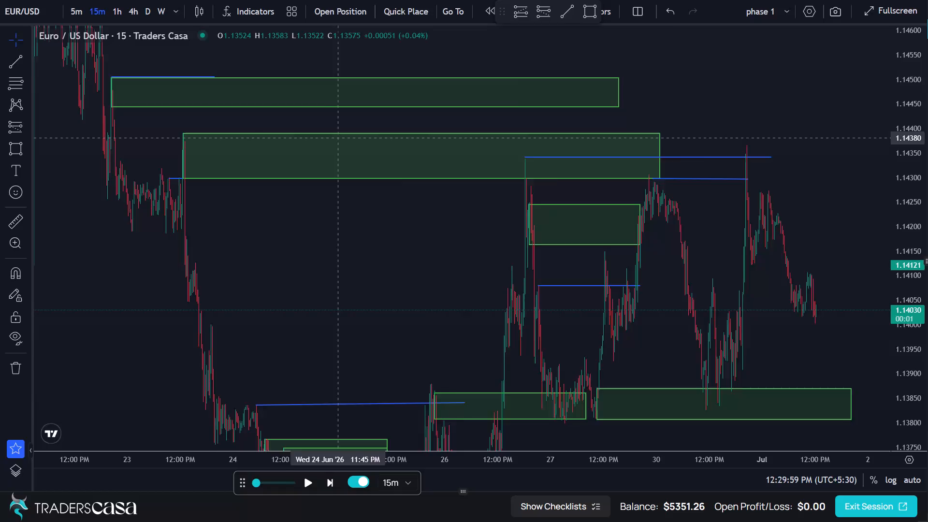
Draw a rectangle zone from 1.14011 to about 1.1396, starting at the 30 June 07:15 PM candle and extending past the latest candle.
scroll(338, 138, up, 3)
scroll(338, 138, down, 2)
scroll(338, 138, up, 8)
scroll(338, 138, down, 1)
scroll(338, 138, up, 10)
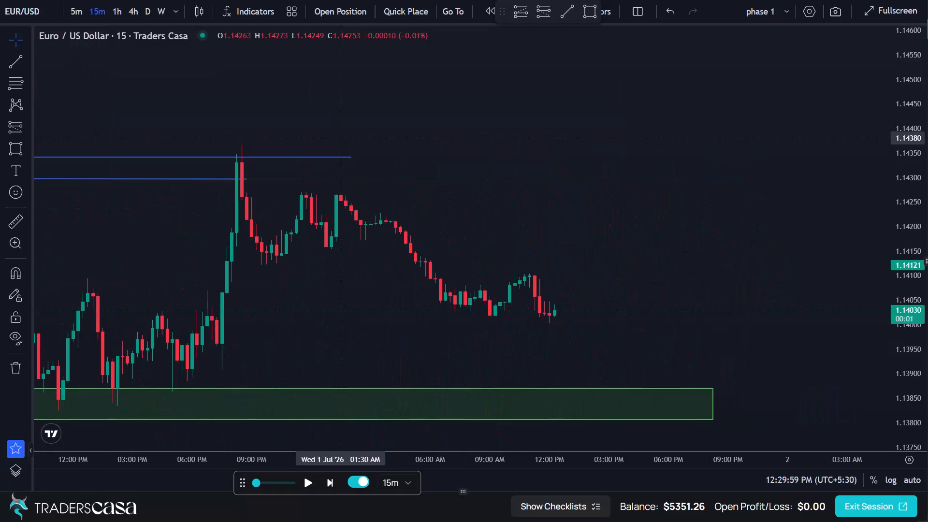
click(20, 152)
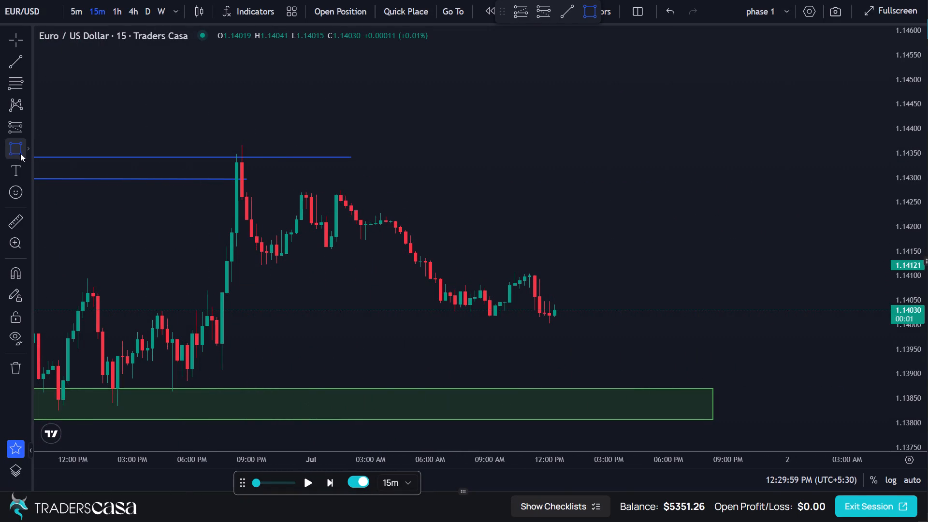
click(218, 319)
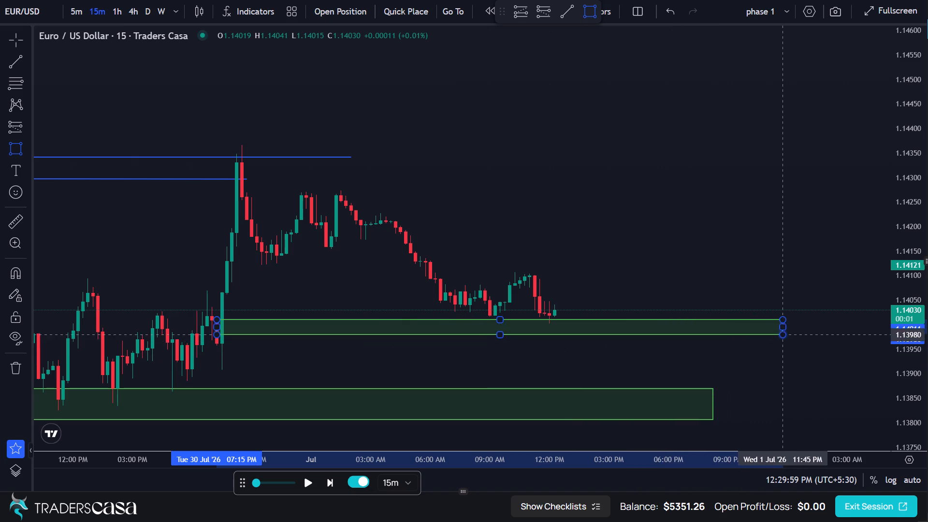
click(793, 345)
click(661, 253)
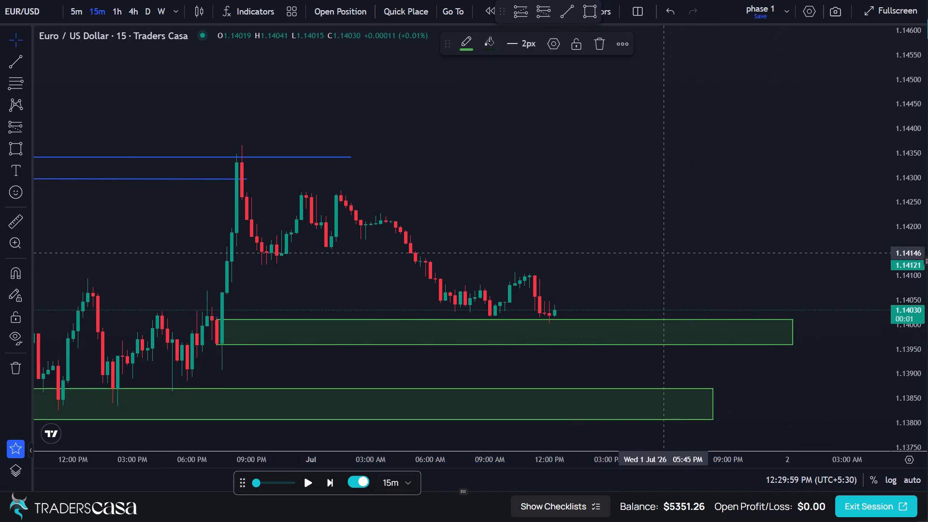
Examine the earlier price zones and structure lines between 23 June and 1 July on the 15-minute chart.
scroll(645, 217, down, 20)
scroll(646, 211, down, 1)
scroll(646, 211, up, 1)
scroll(646, 211, down, 12)
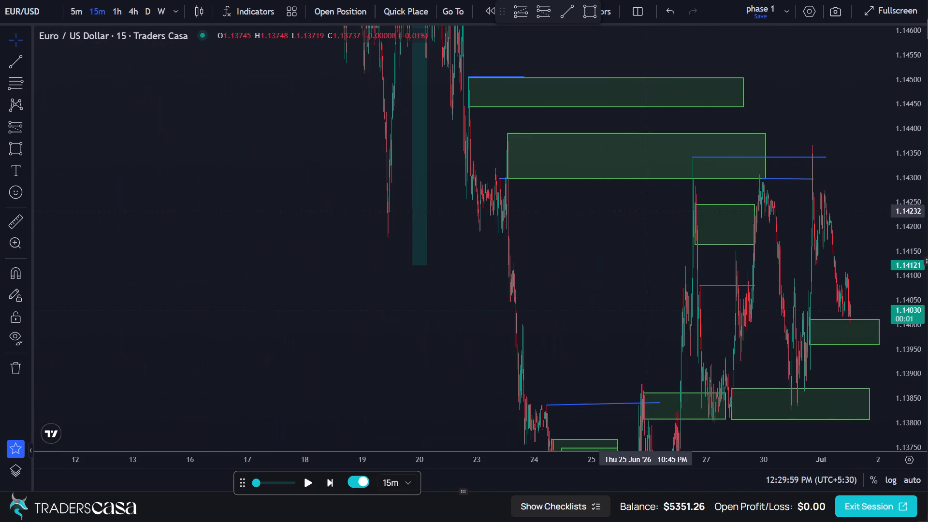
drag(595, 286, 571, 56)
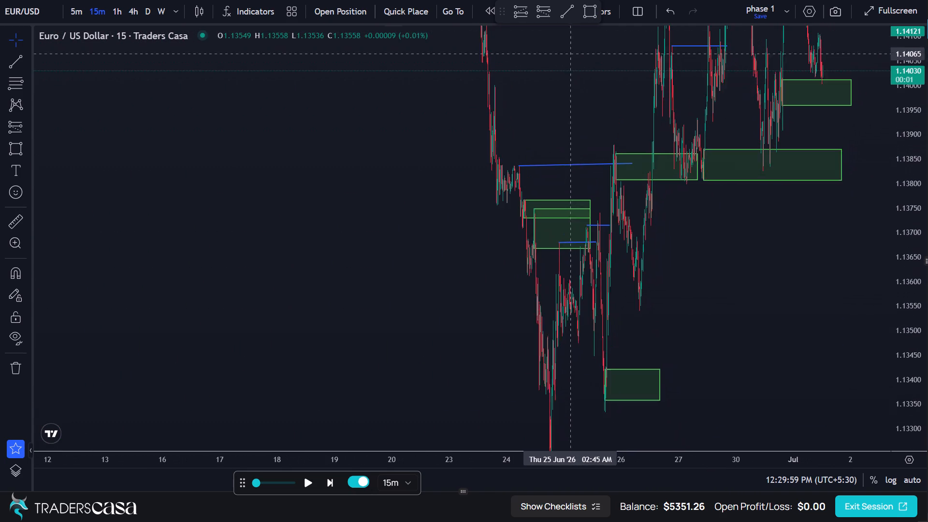
drag(571, 56, 569, 72)
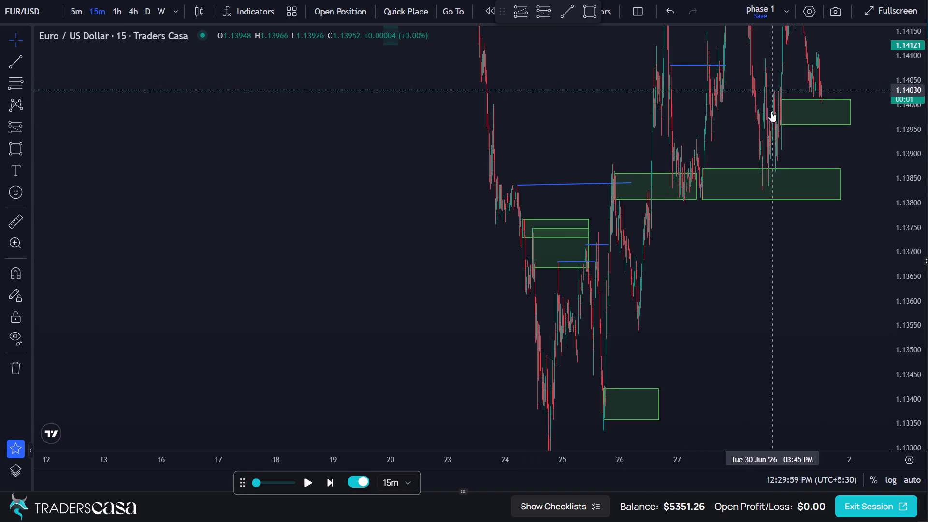
drag(724, 125, 700, 298)
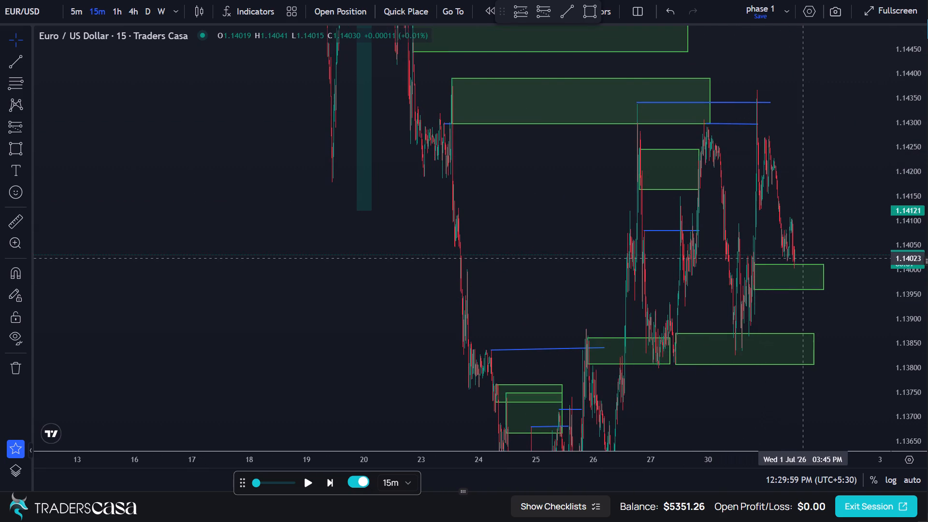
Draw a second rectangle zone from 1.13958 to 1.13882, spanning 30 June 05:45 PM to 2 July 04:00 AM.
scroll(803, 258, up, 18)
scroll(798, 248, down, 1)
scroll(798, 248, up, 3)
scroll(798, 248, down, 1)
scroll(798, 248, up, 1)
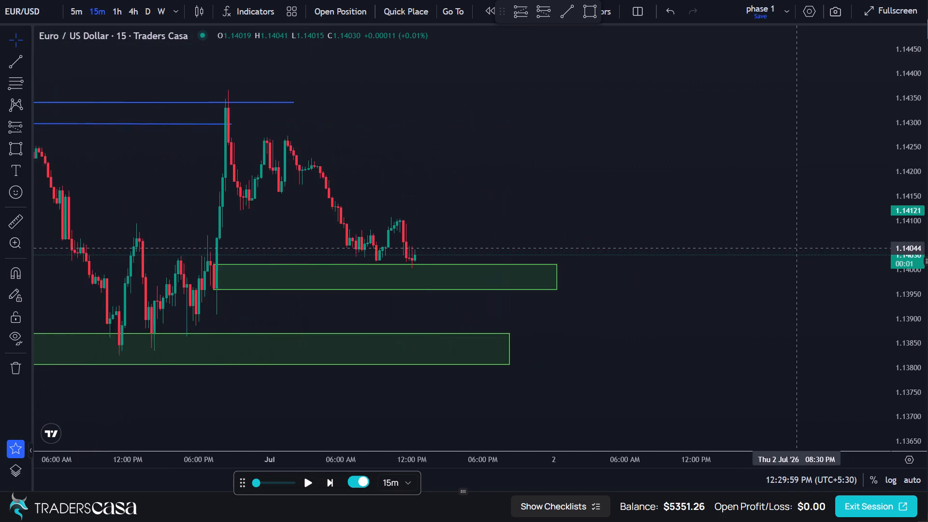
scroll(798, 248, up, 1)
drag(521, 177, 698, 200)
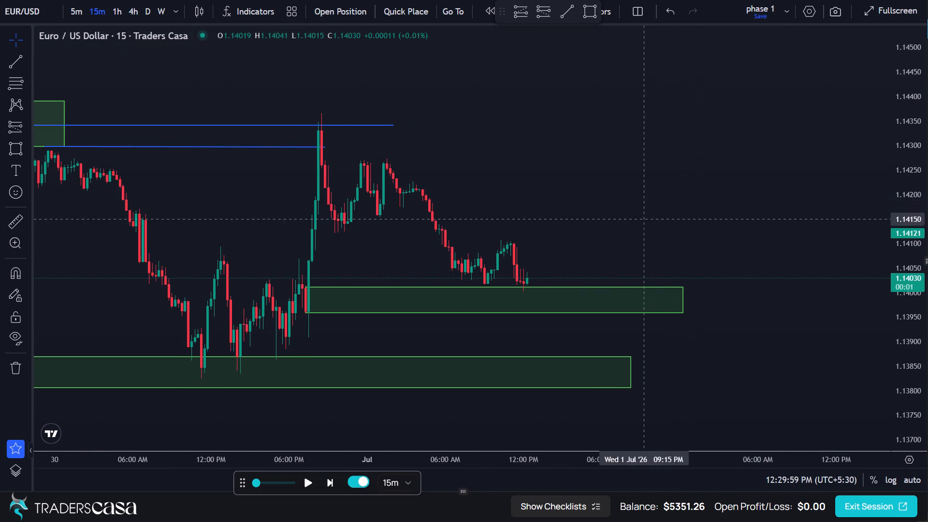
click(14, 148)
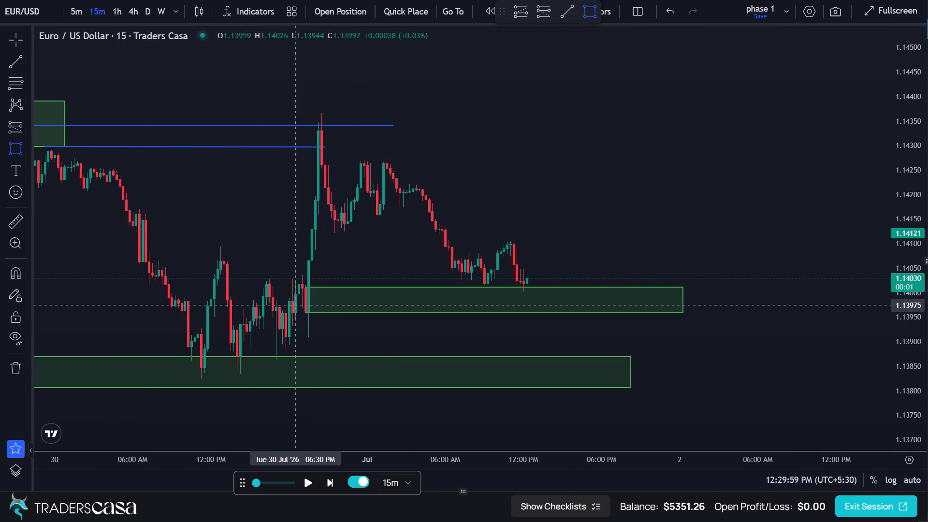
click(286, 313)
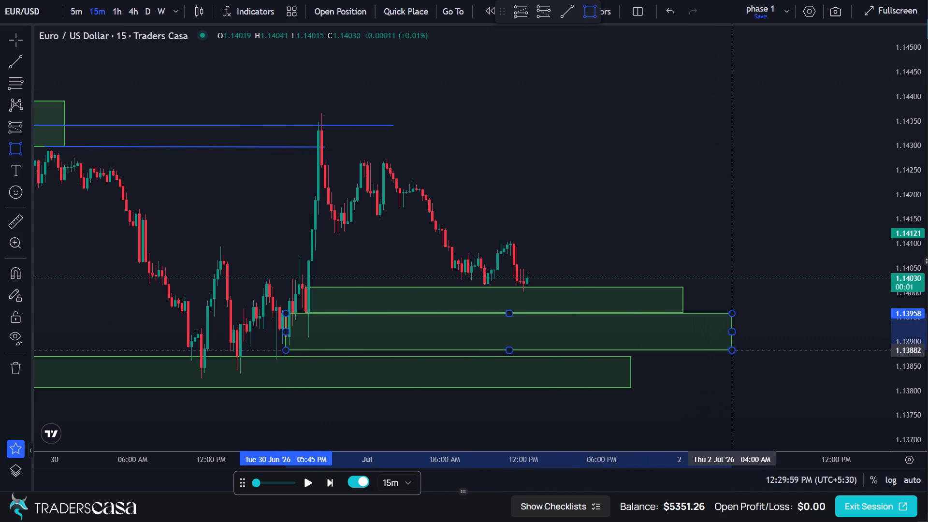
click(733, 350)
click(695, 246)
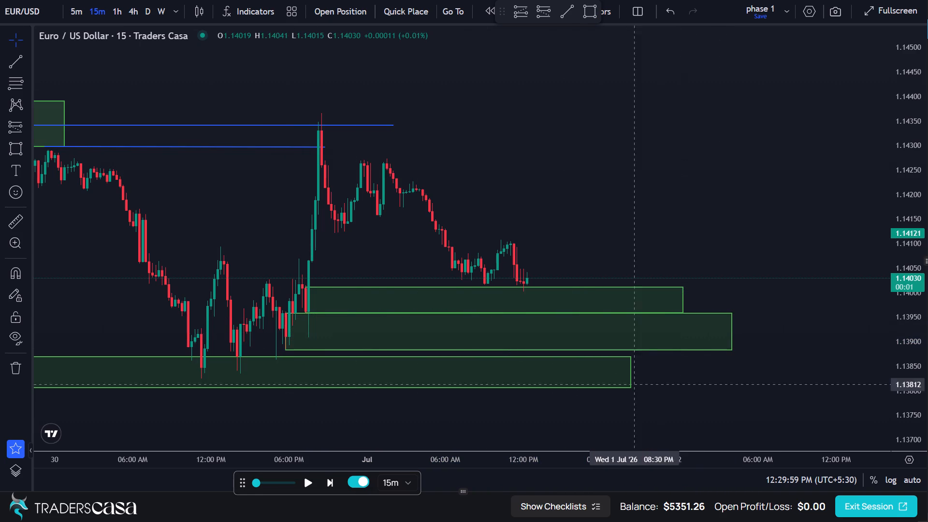
Advance the replay by fourteen 15-minute candles, up to 03:59:59 PM on 1 July.
double_click(327, 481)
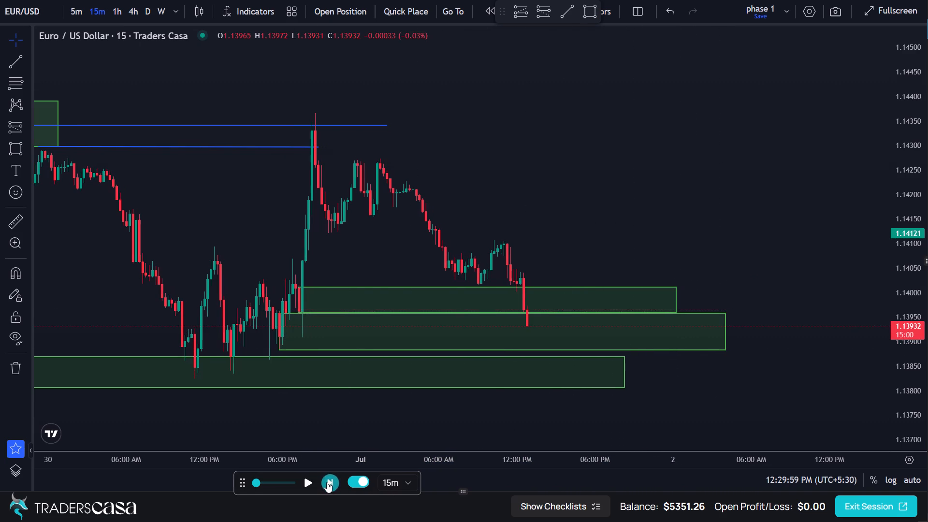
click(327, 482)
click(327, 482)
triple_click(327, 482)
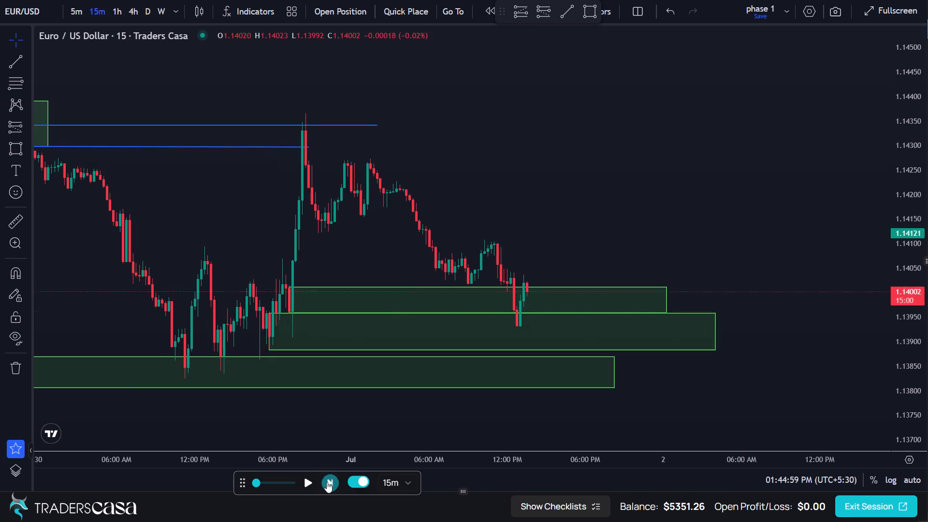
click(327, 482)
click(327, 482)
click(327, 482)
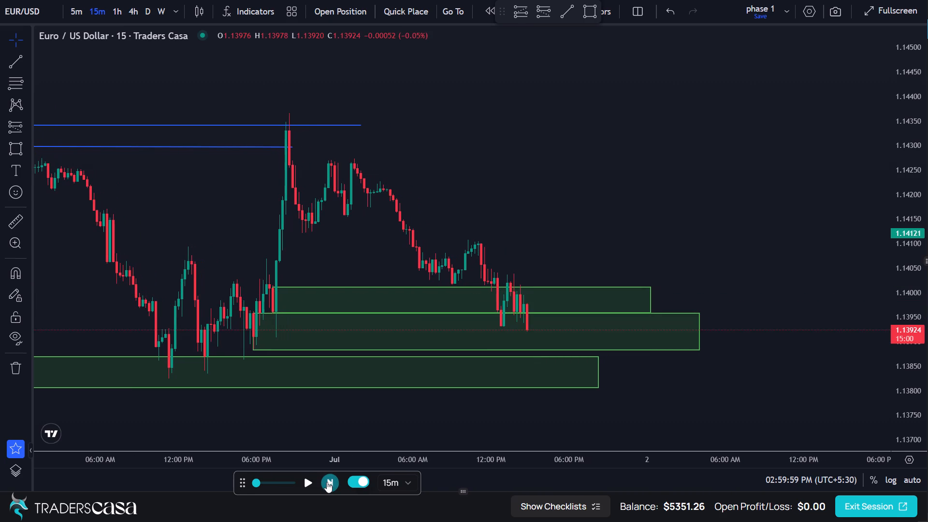
click(327, 482)
click(327, 482)
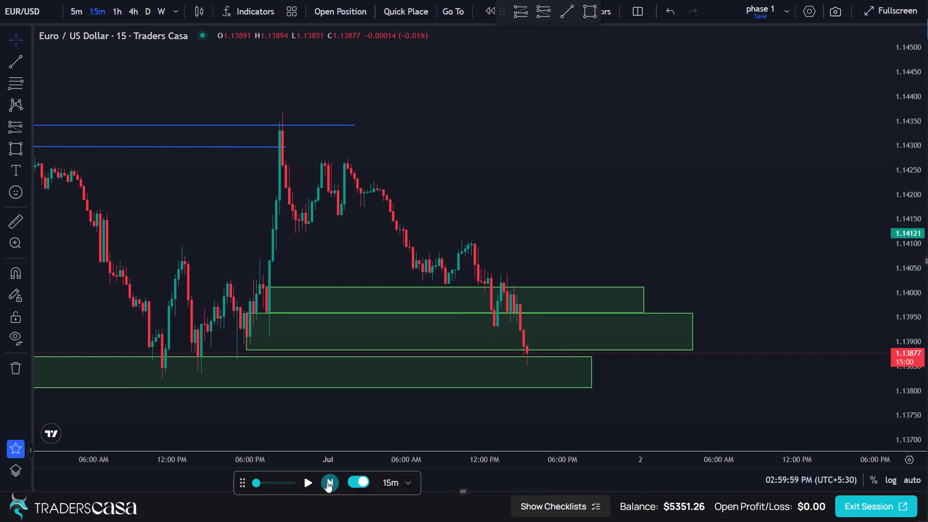
click(327, 482)
click(327, 482)
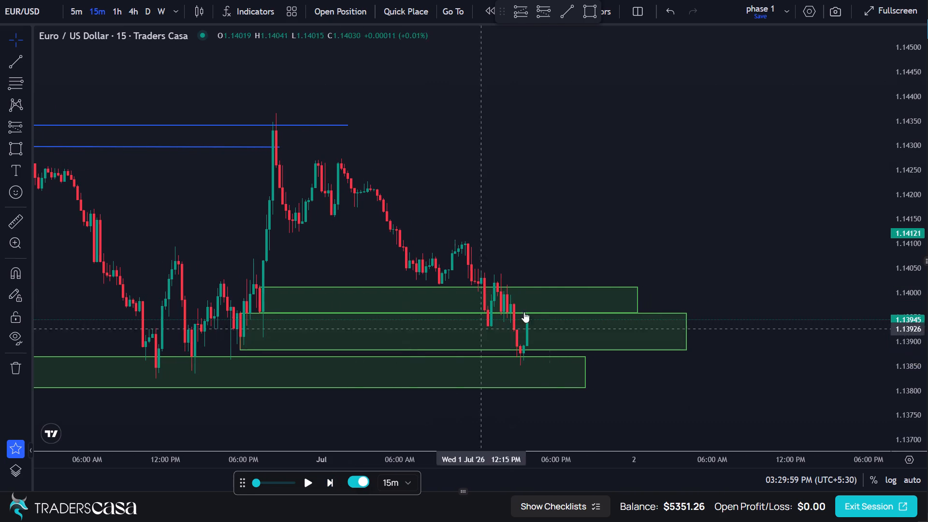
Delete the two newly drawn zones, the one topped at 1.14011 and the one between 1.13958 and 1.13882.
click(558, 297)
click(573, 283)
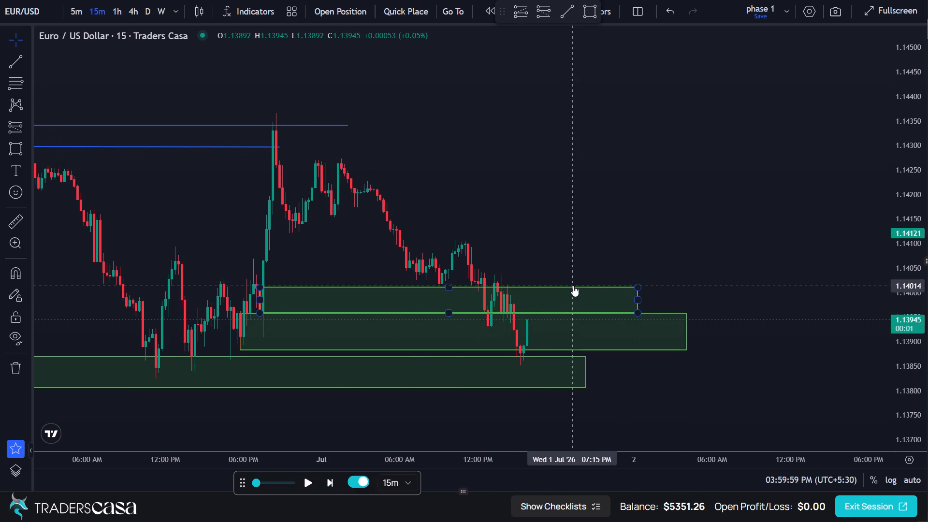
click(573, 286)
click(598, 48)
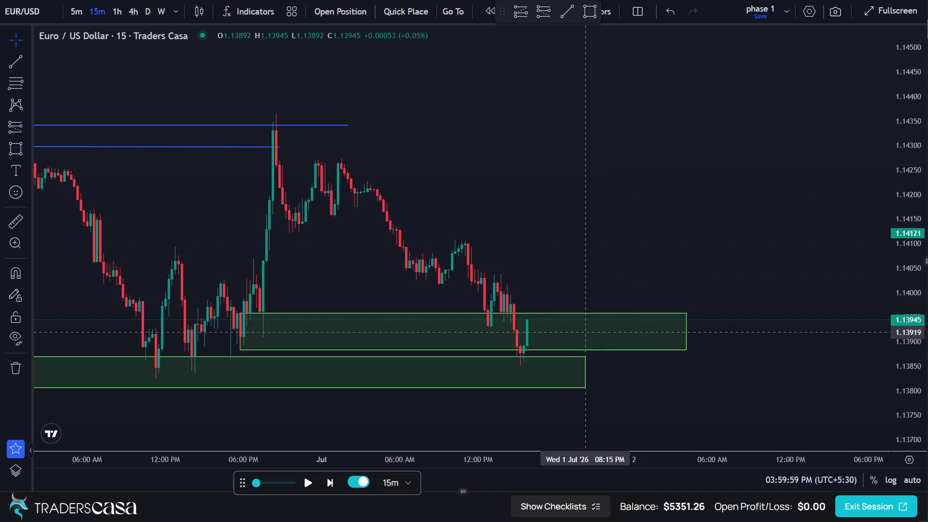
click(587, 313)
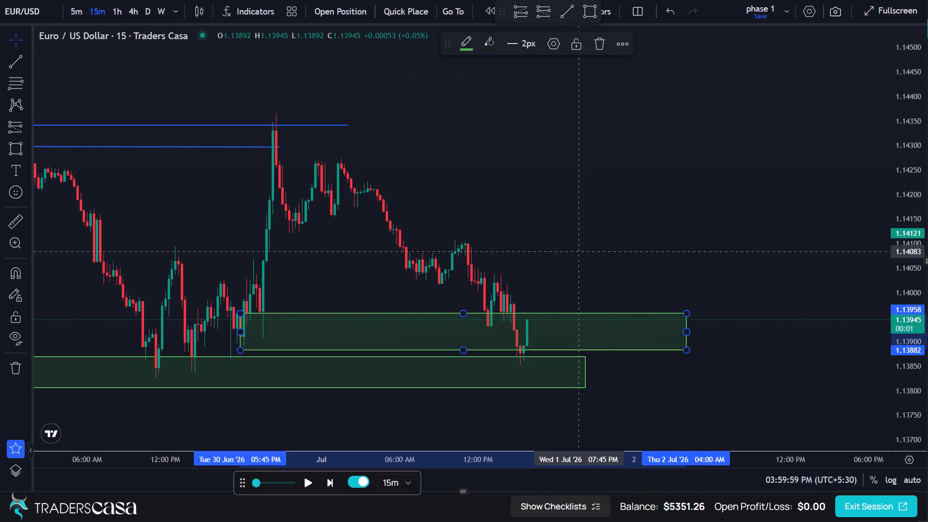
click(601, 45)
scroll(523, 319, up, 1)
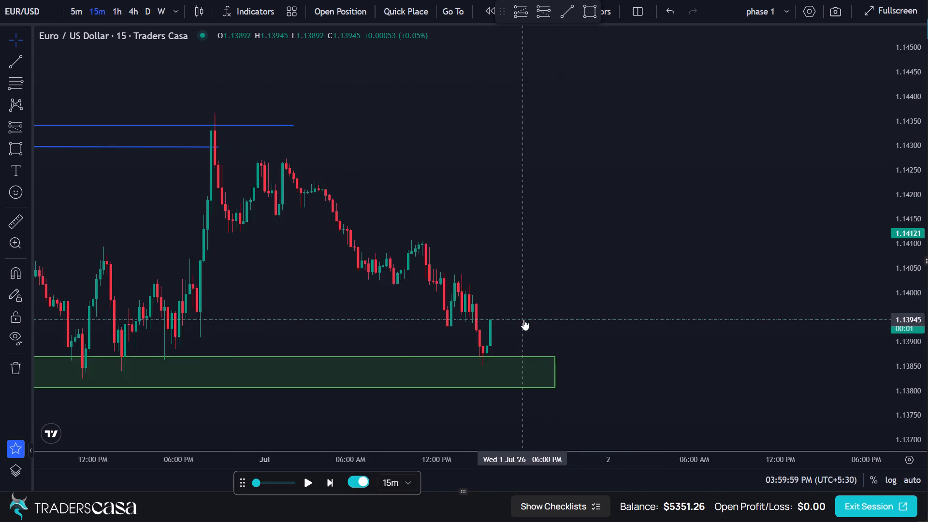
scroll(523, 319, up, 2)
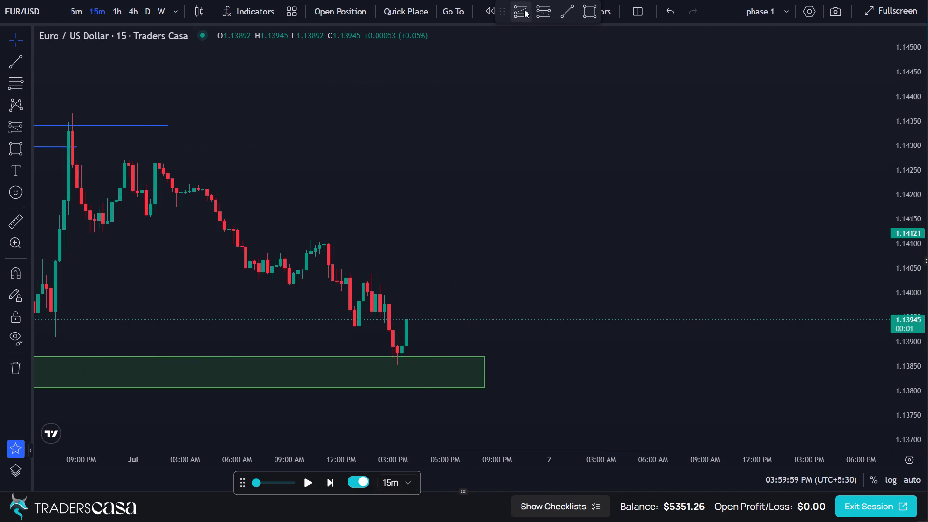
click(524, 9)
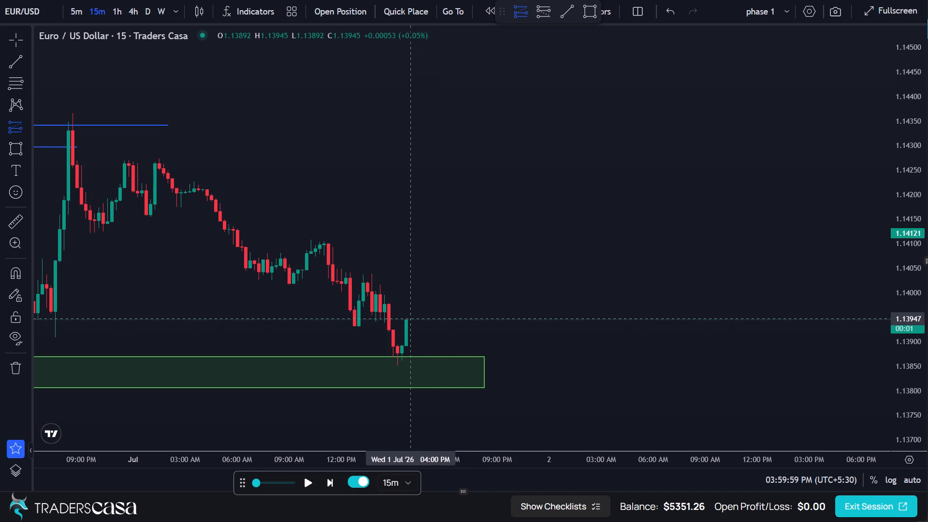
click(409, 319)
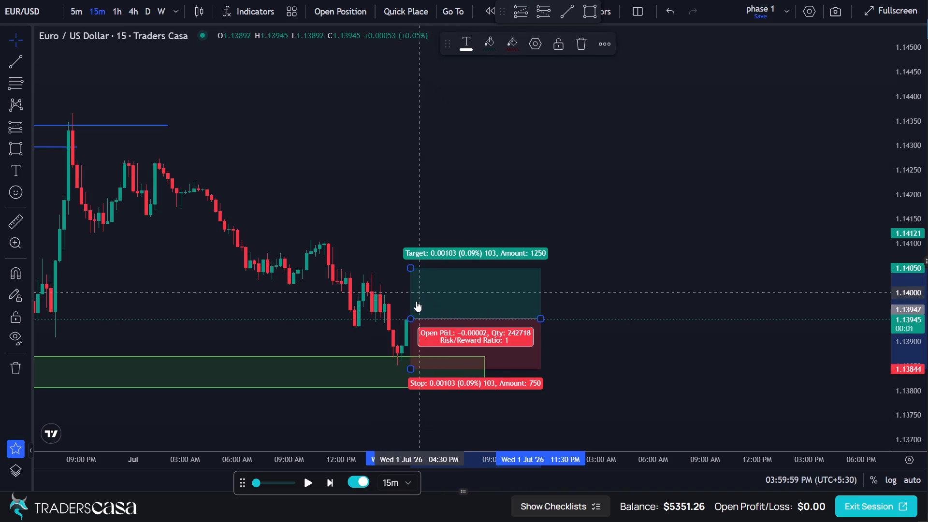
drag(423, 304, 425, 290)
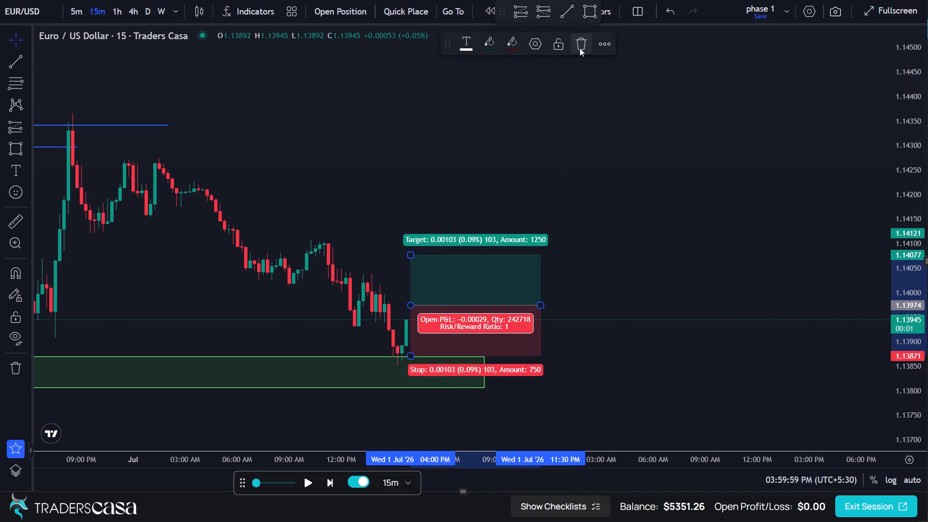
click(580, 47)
Place a Long Position drawing at the latest candle with entry 1.13945, target 1.14261 and stop 1.13797 below the green zone.
click(524, 12)
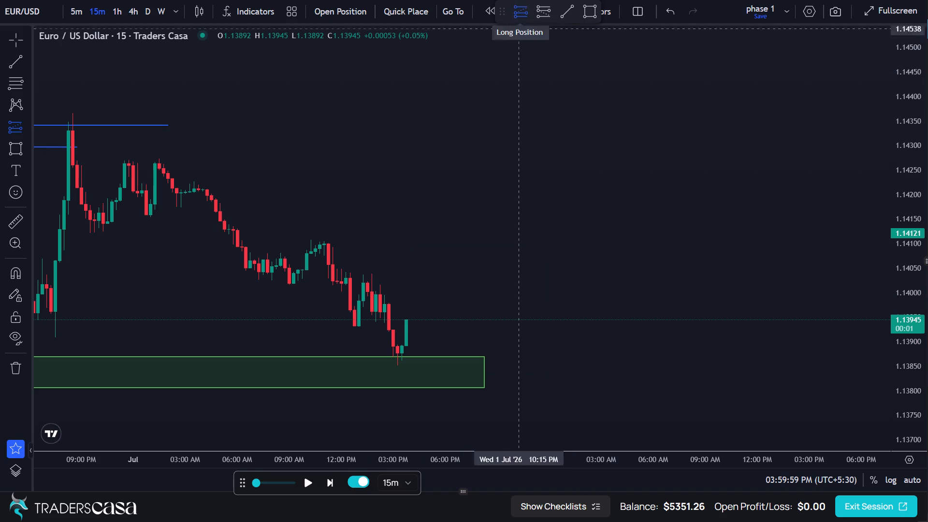
click(408, 319)
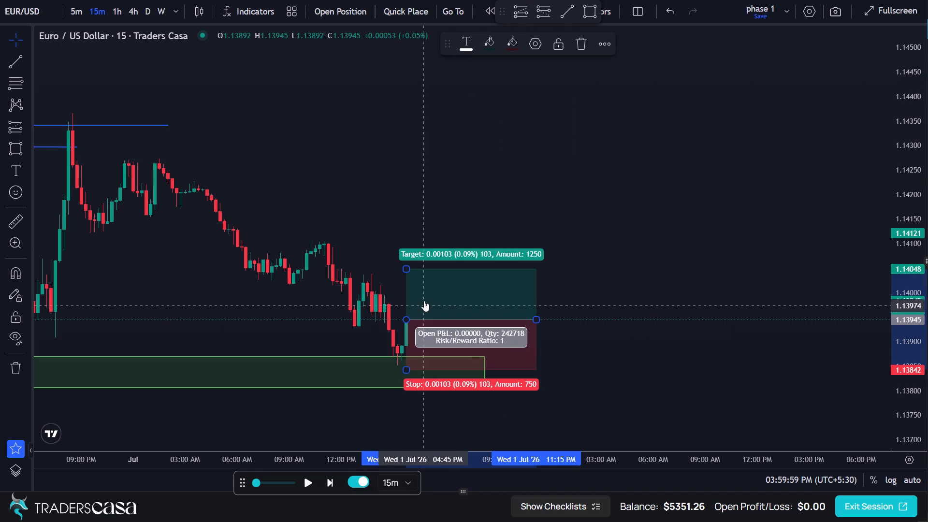
drag(411, 269, 399, 174)
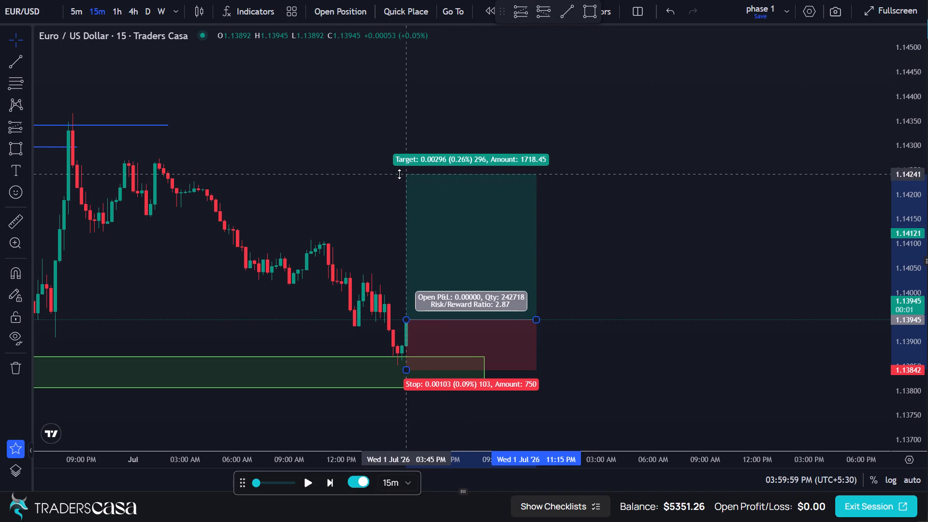
drag(399, 174, 399, 172)
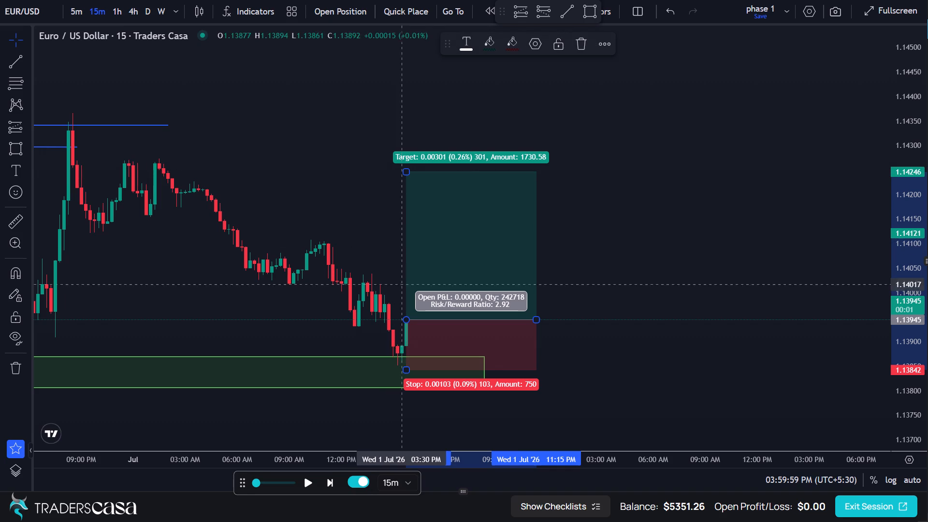
drag(406, 371, 412, 390)
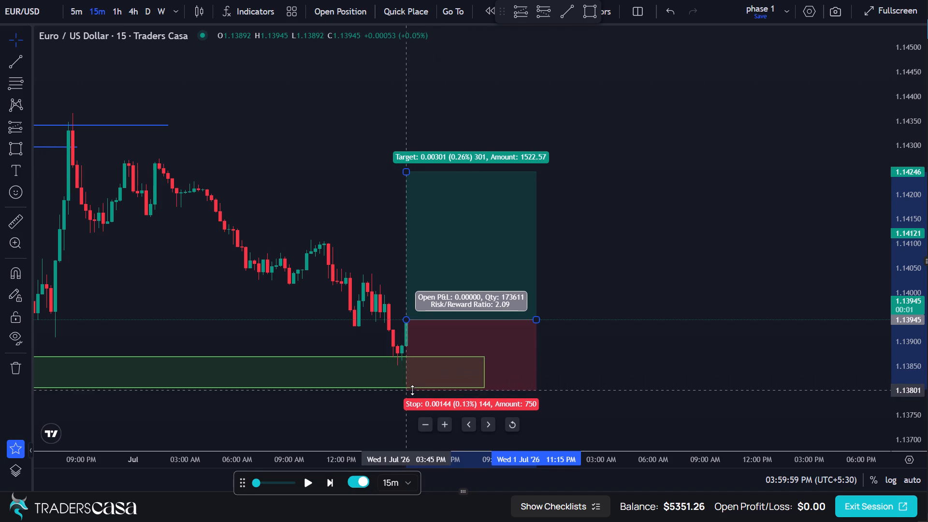
drag(412, 390, 412, 392)
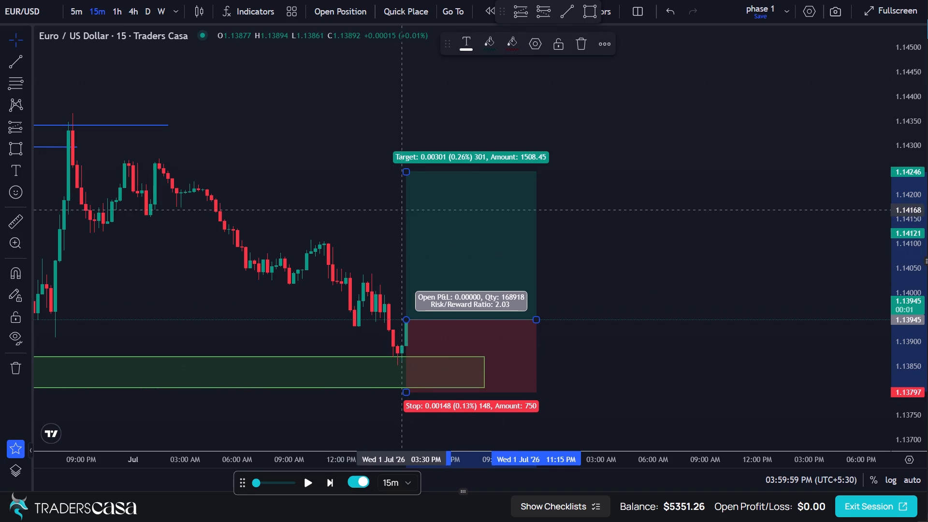
drag(403, 174, 403, 164)
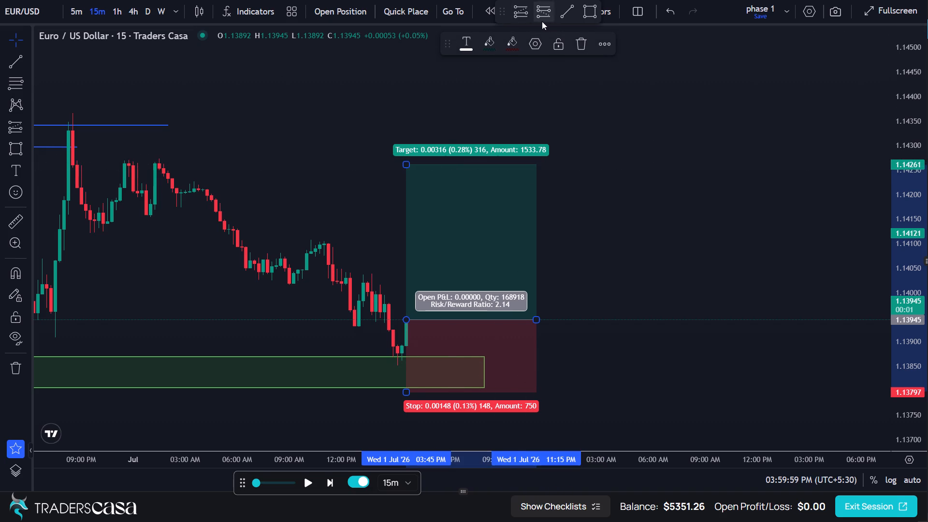
Open a long EUR/USD position at 1.13945 with take profit 1.14261 and stop loss 1.13797.
click(342, 14)
click(433, 436)
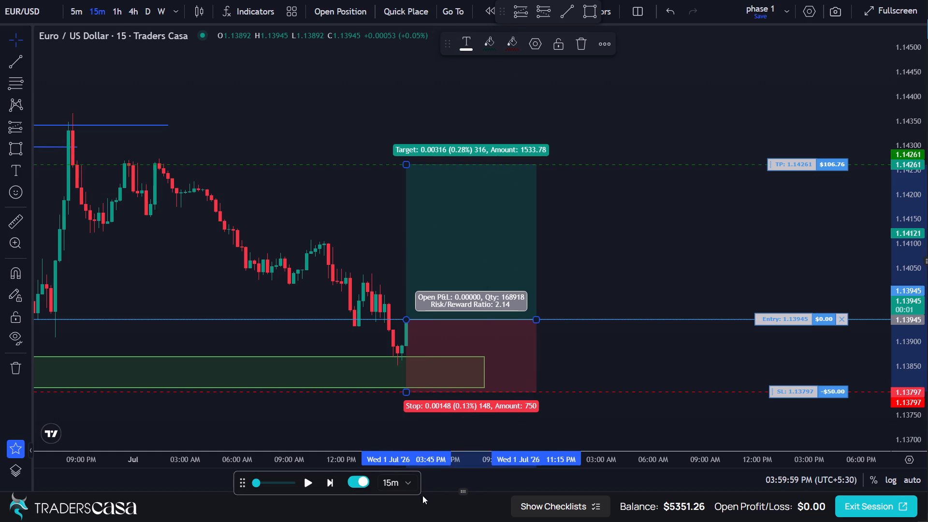
Advance the replay by nine 15-minute candles, up to 06:14:59 PM on 1 July.
click(331, 483)
click(331, 483)
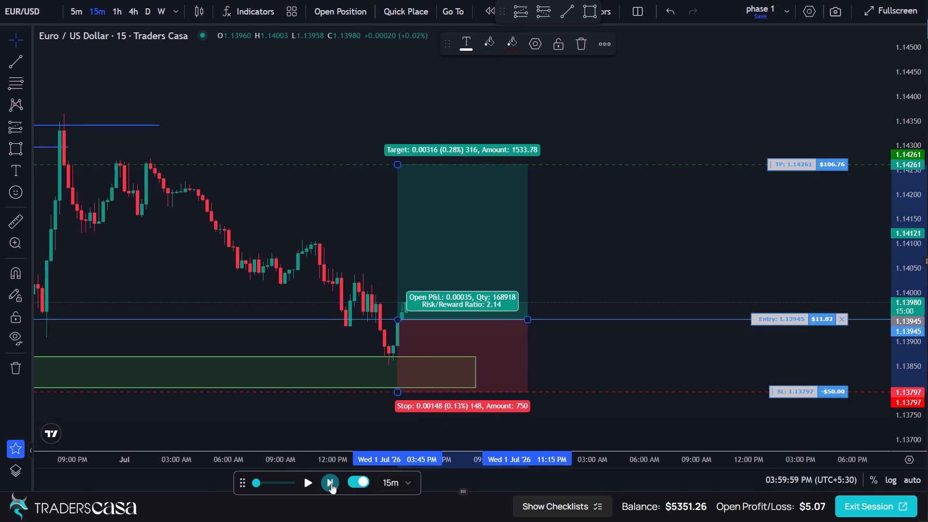
click(331, 483)
click(331, 483)
triple_click(331, 483)
click(331, 483)
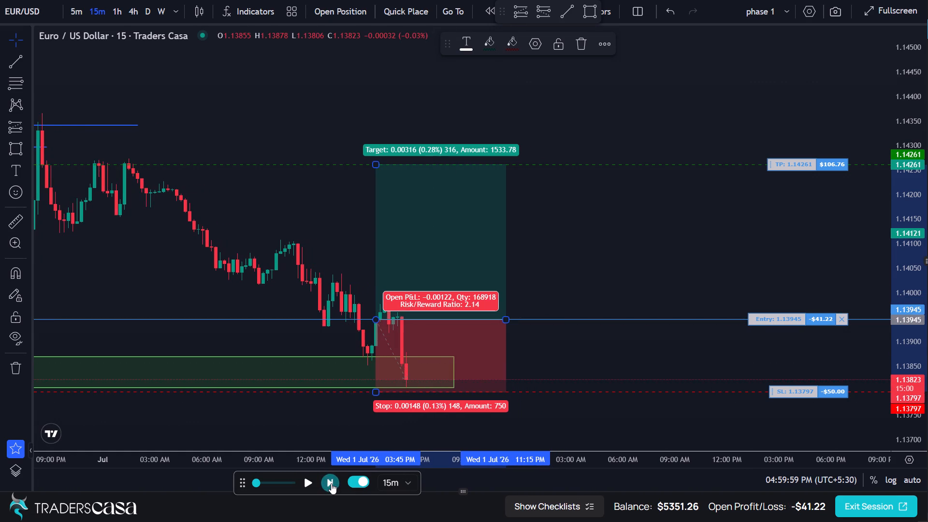
click(331, 483)
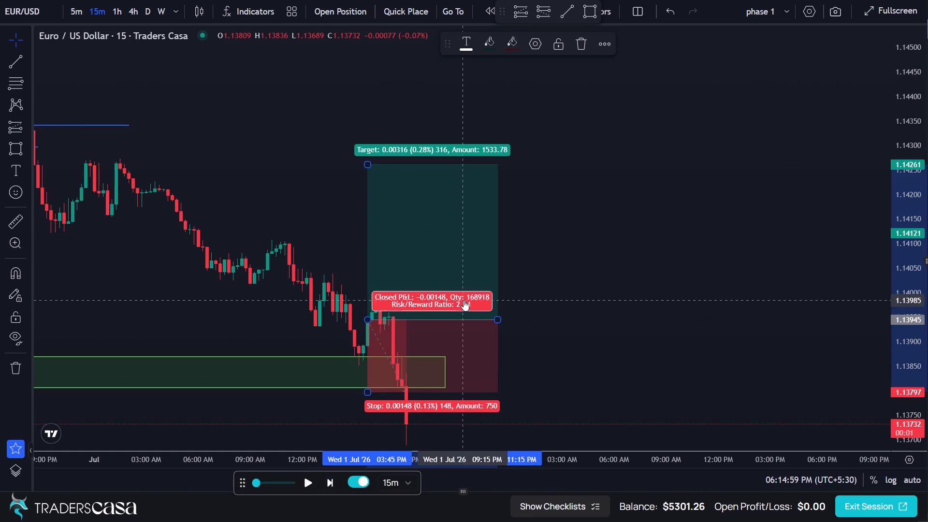
Delete the Long Position drawing with entry 1.13945 from the chart.
click(464, 300)
click(476, 342)
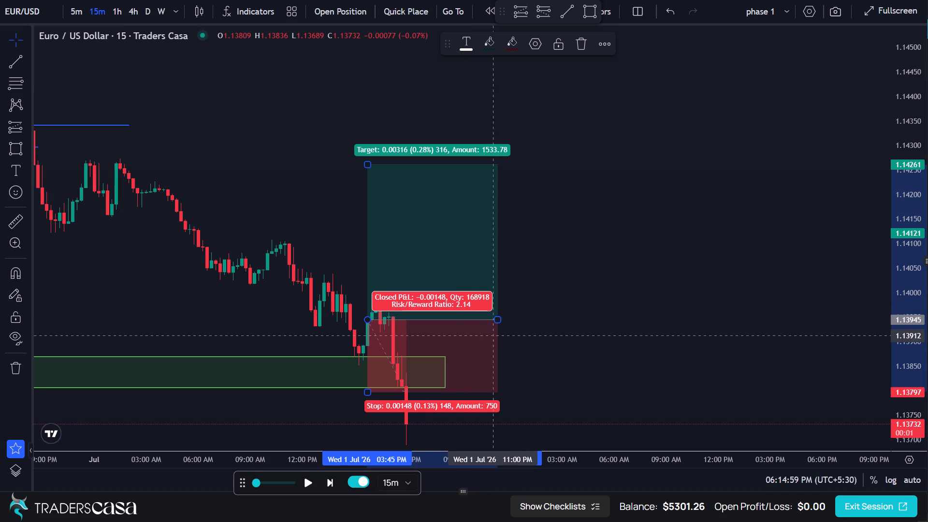
click(441, 195)
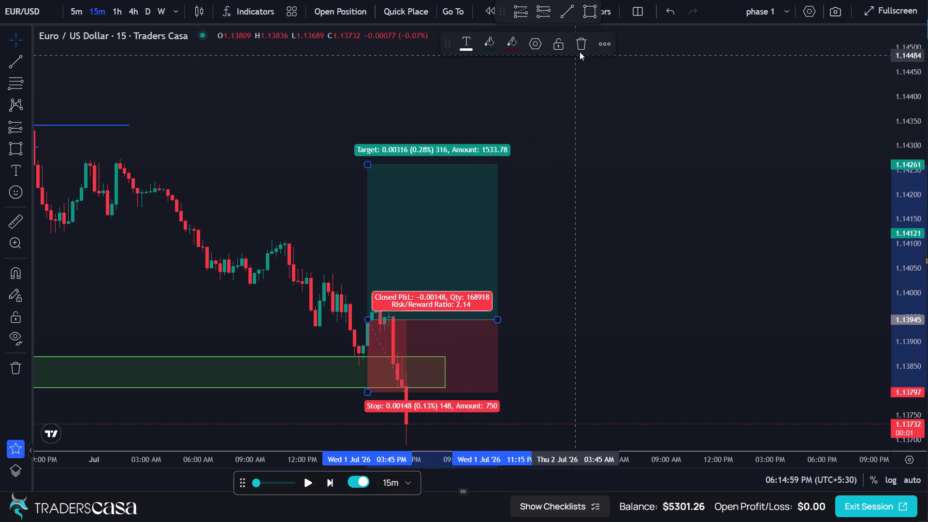
click(580, 51)
Examine the earlier price structure and marked zones from late June up to the latest candle.
scroll(472, 241, down, 5)
drag(448, 294, 481, 197)
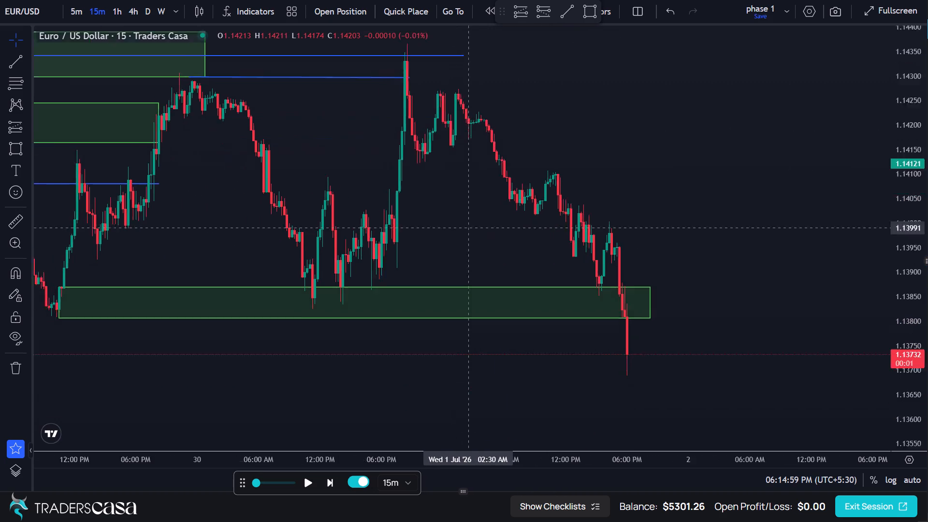
drag(481, 197, 698, 99)
drag(484, 285, 704, 238)
drag(404, 250, 568, 203)
scroll(559, 210, down, 7)
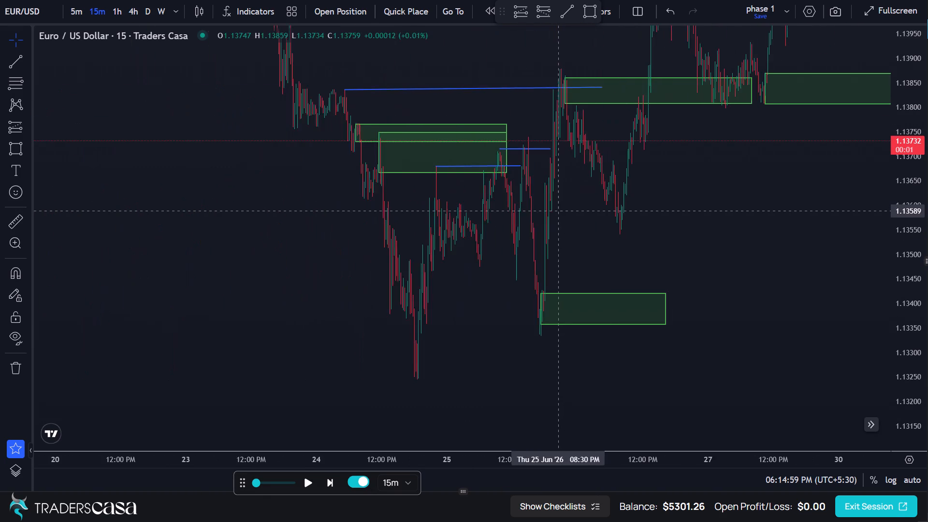
scroll(559, 208, down, 5)
drag(509, 219, 271, 479)
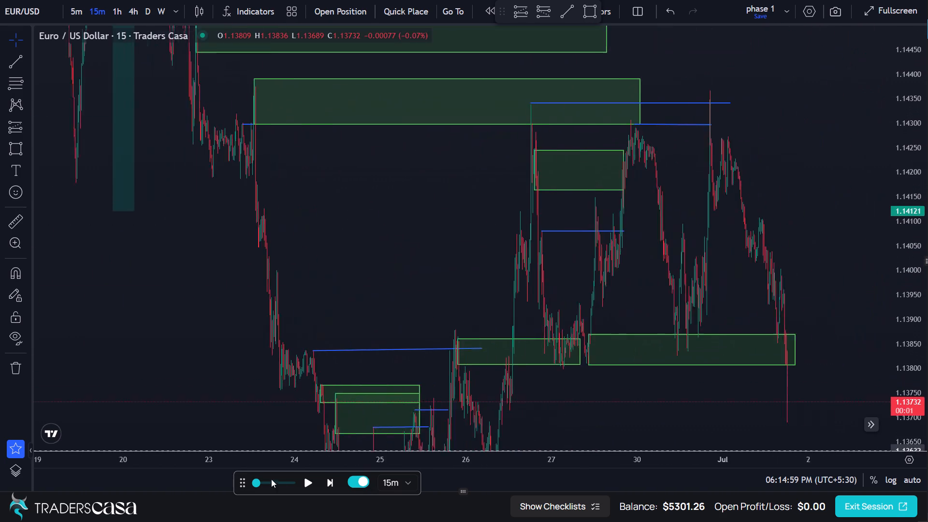
drag(271, 479, 215, 425)
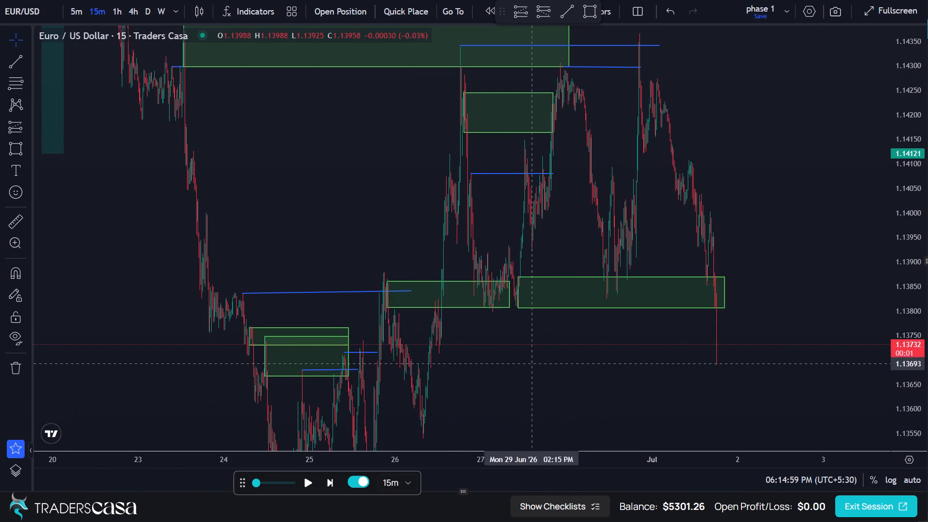
scroll(468, 408, up, 6)
drag(235, 350, 434, 331)
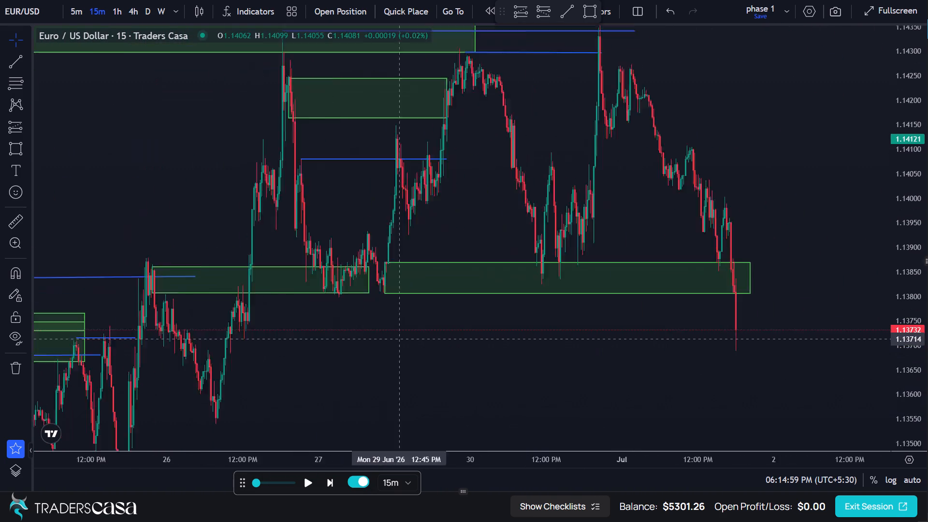
drag(434, 331, 472, 320)
scroll(406, 347, up, 3)
drag(225, 337, 227, 337)
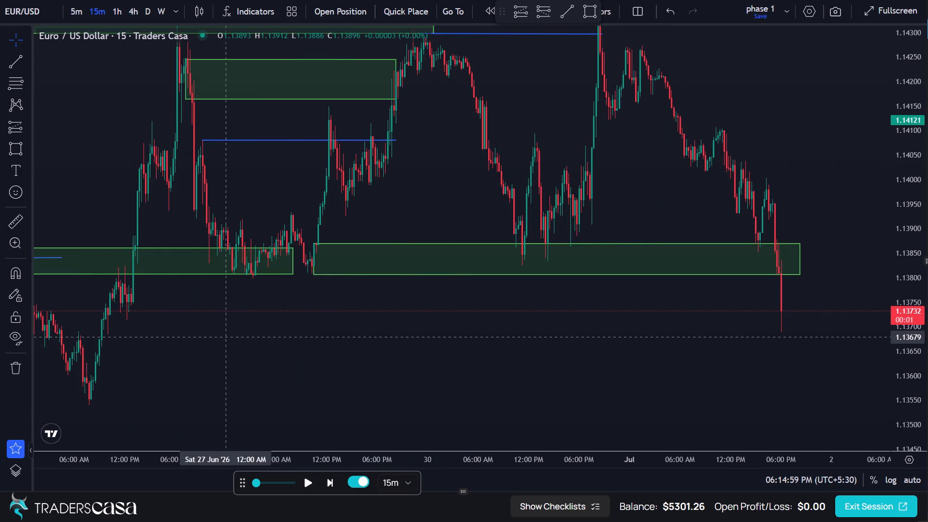
drag(227, 337, 464, 327)
drag(463, 328, 219, 277)
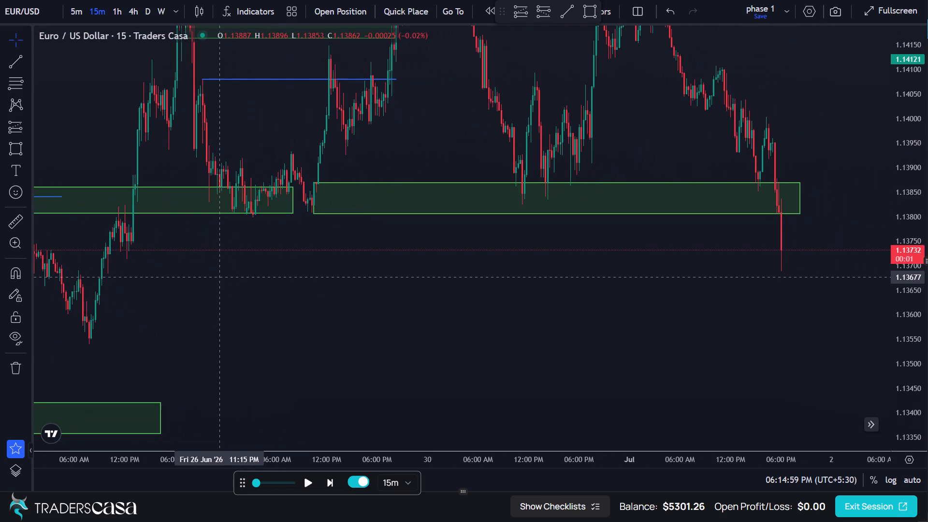
drag(219, 277, 241, 275)
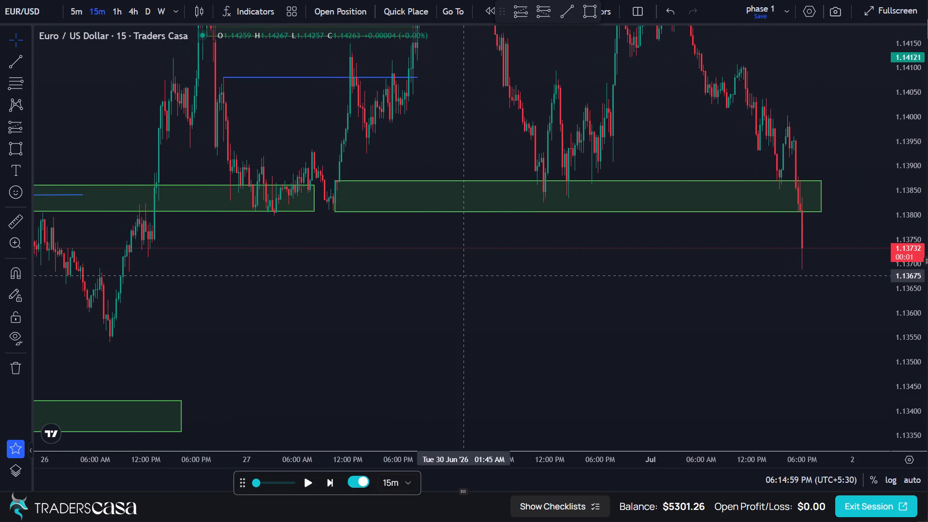
drag(624, 280, 287, 287)
scroll(459, 278, up, 5)
drag(380, 263, 490, 263)
scroll(452, 273, up, 4)
drag(343, 254, 339, 256)
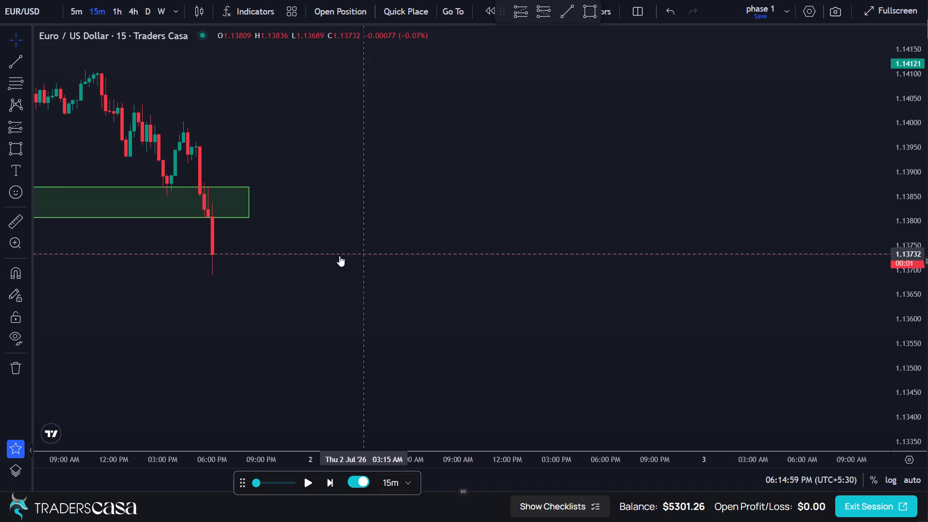
drag(339, 256, 554, 255)
Advance the replay by three 15-minute candles, up to 06:59:59 PM on 1 July.
click(328, 481)
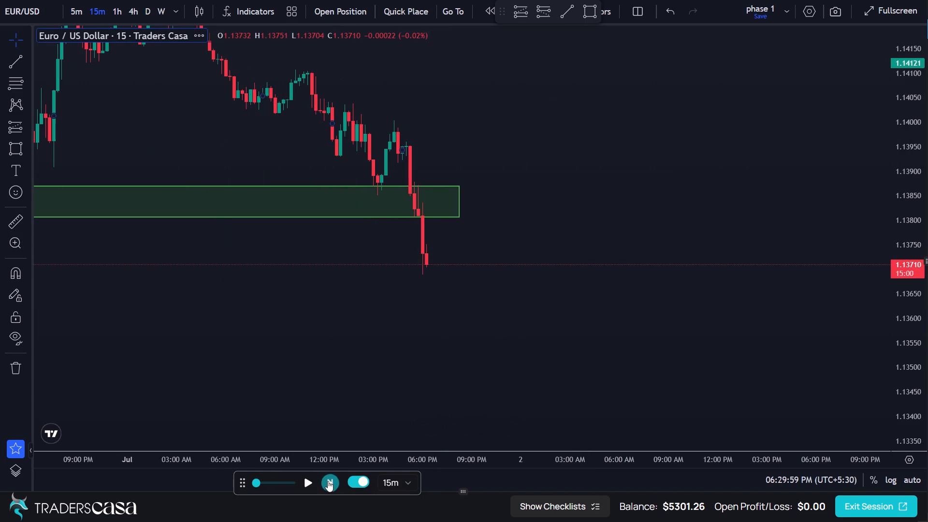
click(328, 481)
click(328, 481)
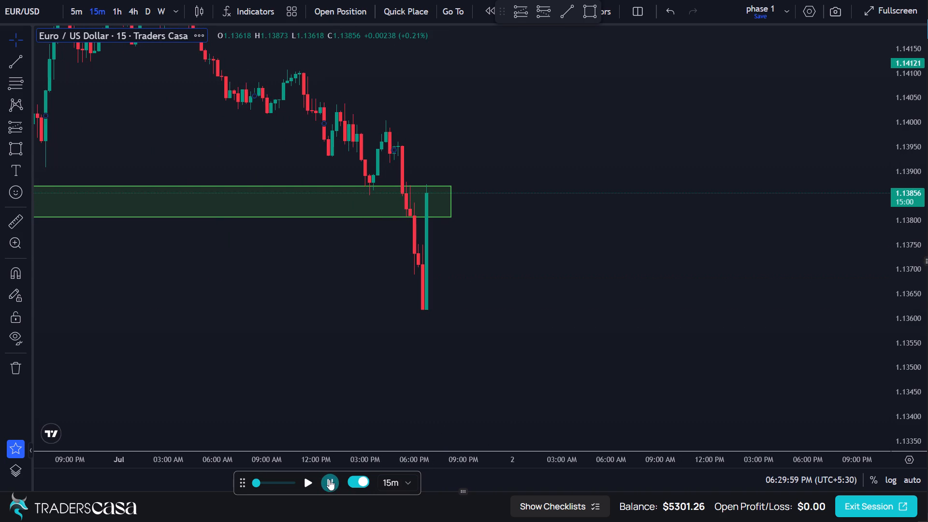
Advance the replay by nine 15-minute candles, up to 09:14:59 PM on 1 July.
scroll(469, 328, up, 5)
drag(225, 308, 386, 310)
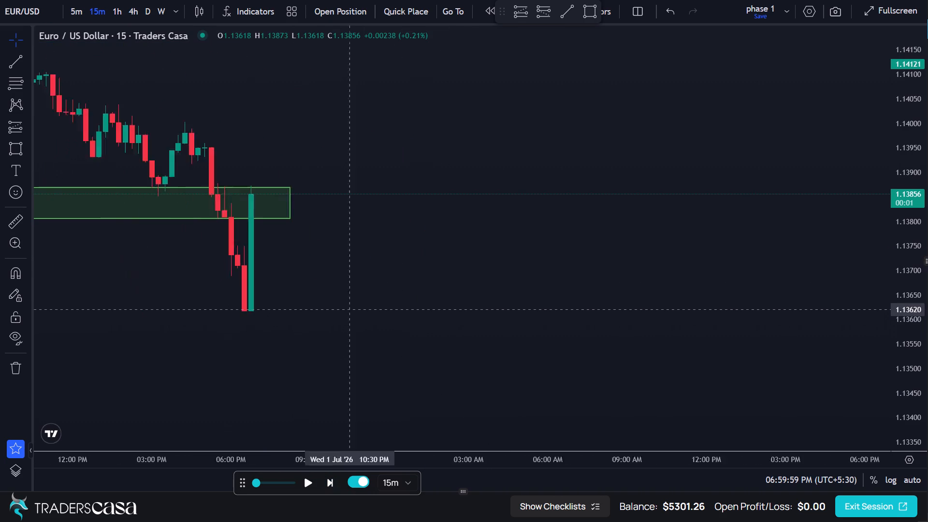
drag(386, 310, 526, 309)
scroll(522, 307, down, 4)
drag(497, 300, 497, 300)
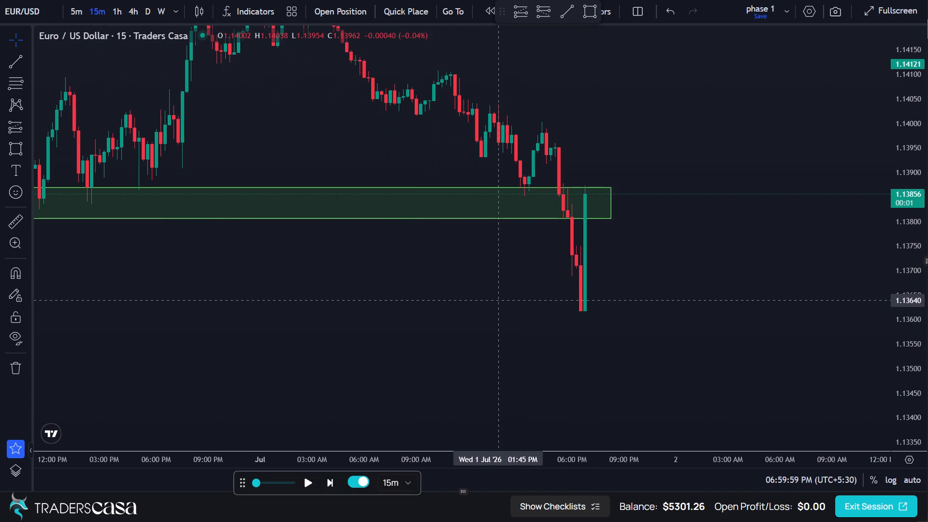
drag(497, 300, 377, 377)
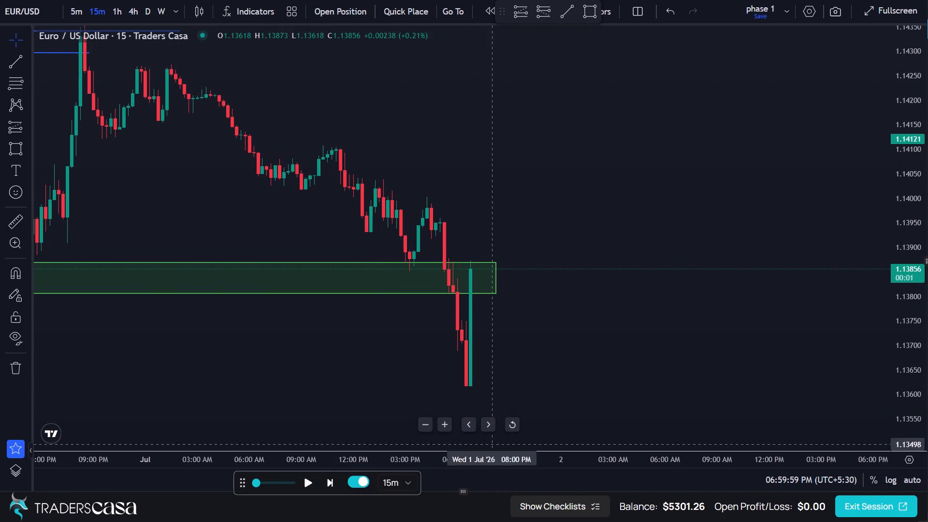
click(332, 482)
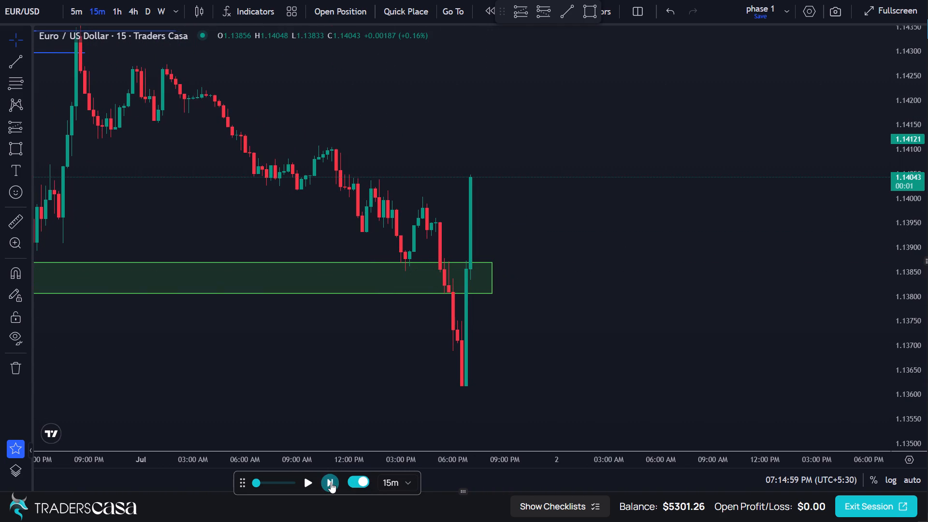
click(331, 482)
click(331, 482)
triple_click(331, 483)
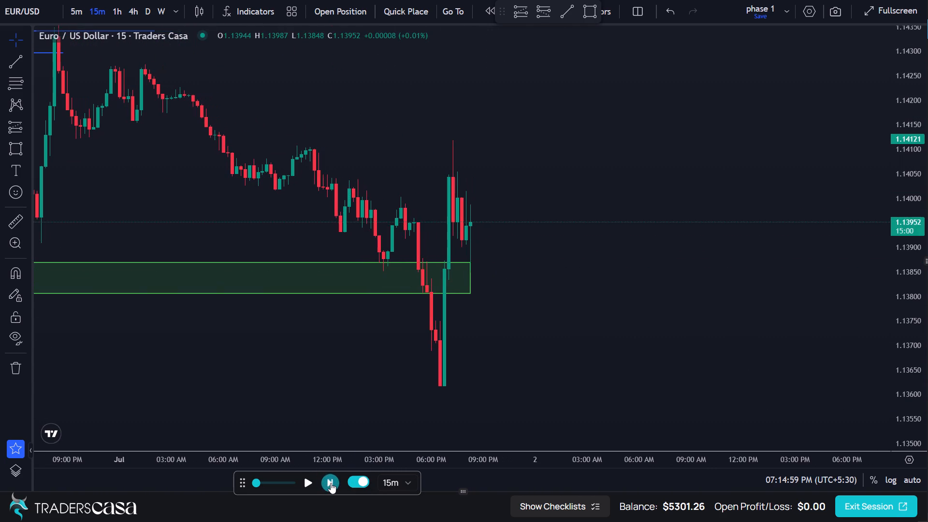
triple_click(331, 483)
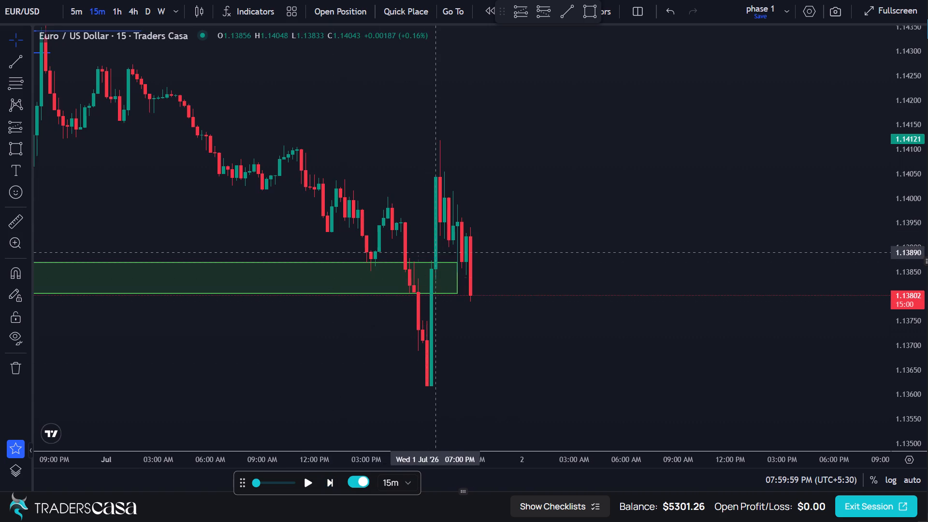
Place a Short Position drawing at the 07:15 PM candle with entry 1.13954, stop 1.14136 and target 1.13590 for a risk/reward of 2.
scroll(442, 245, up, 3)
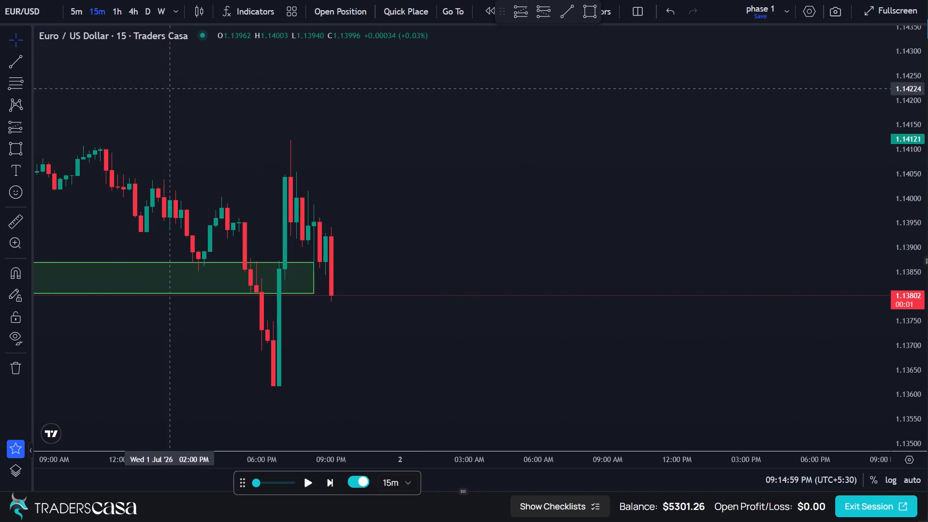
click(540, 10)
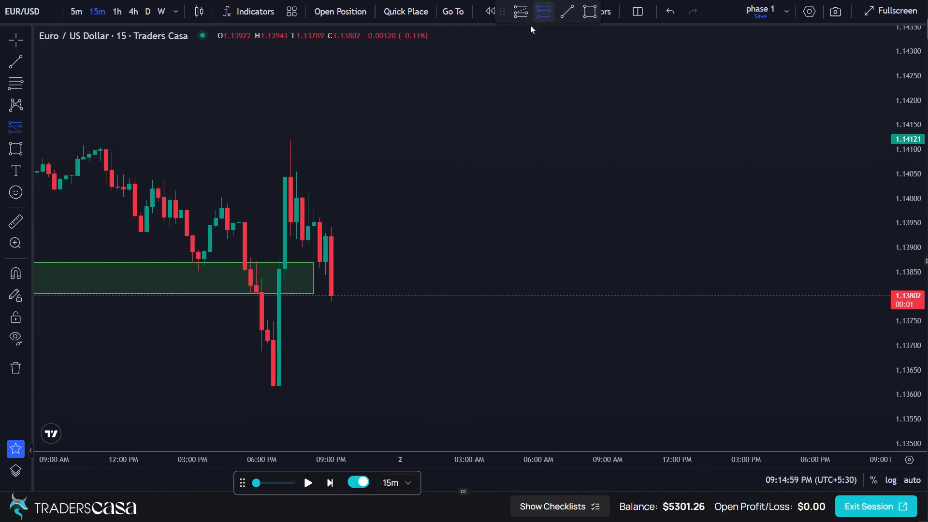
click(292, 221)
drag(293, 172, 302, 128)
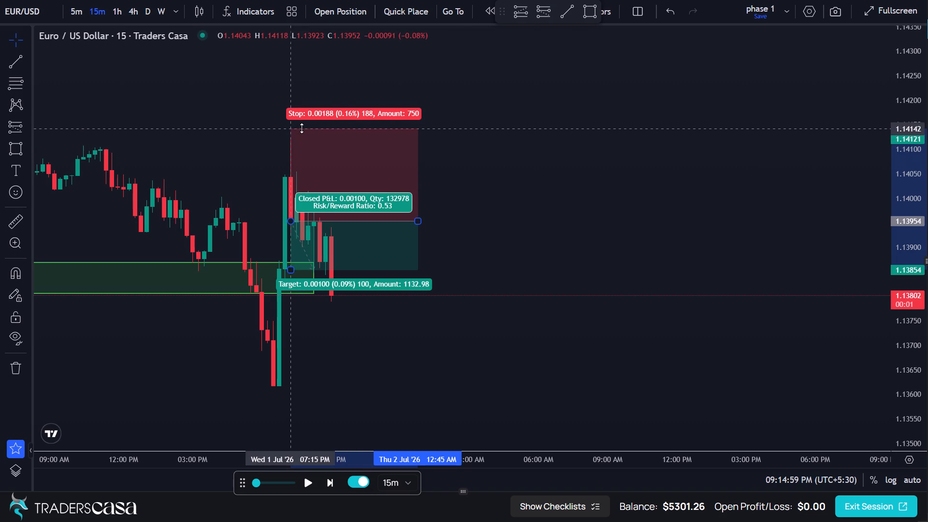
drag(302, 128, 303, 131)
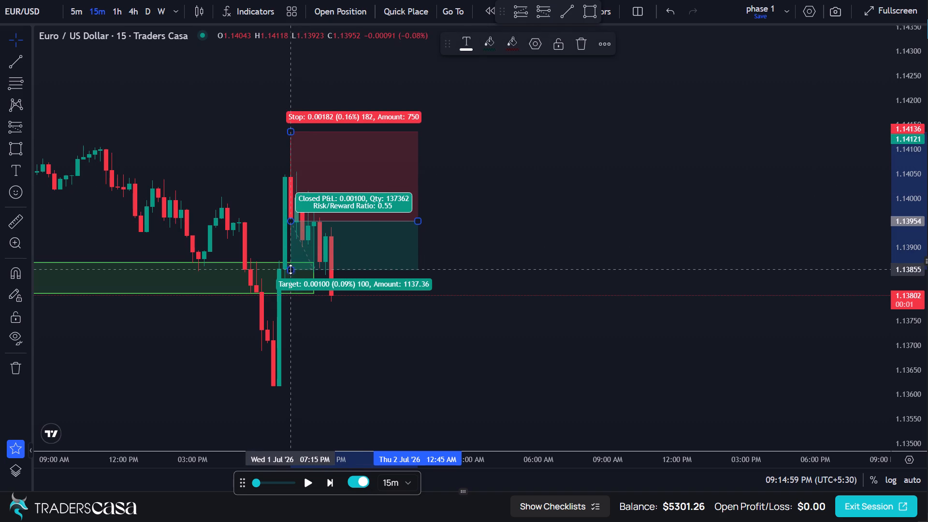
drag(290, 269, 294, 342)
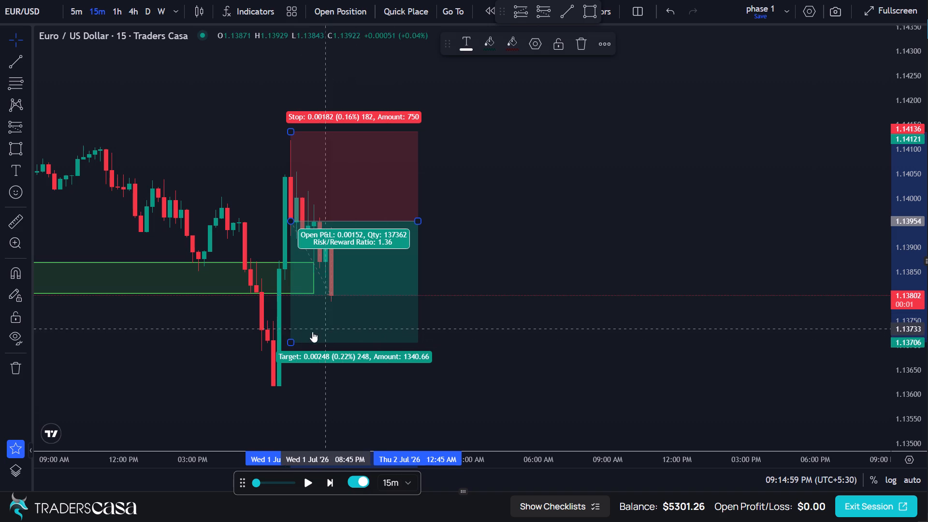
drag(292, 338, 293, 416)
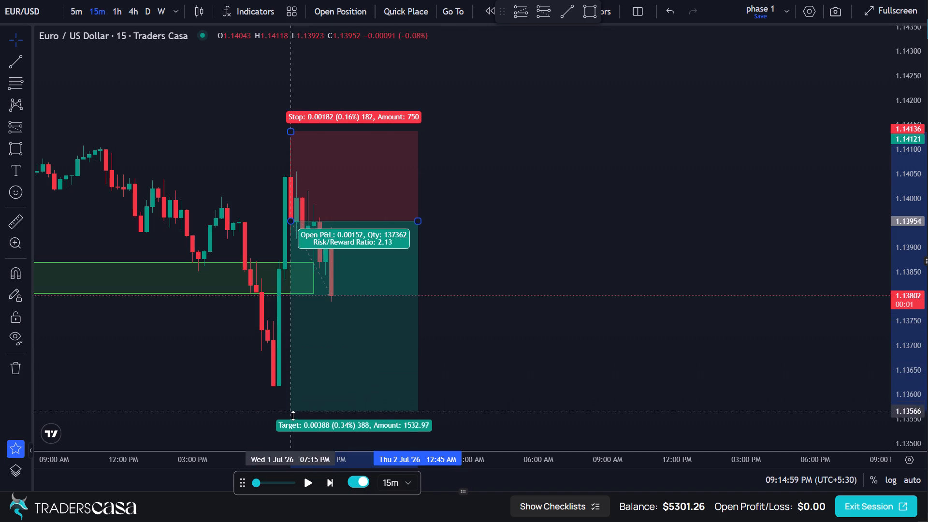
drag(293, 416, 291, 406)
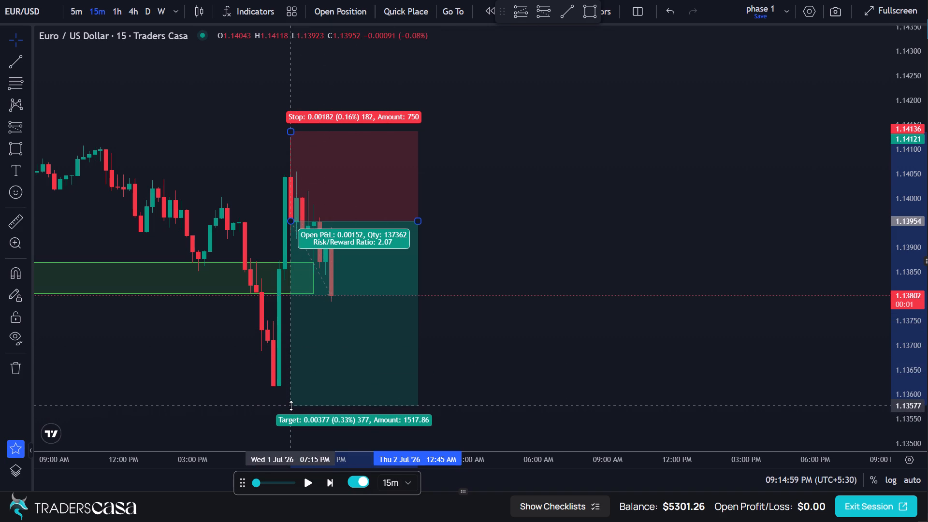
drag(291, 406, 291, 401)
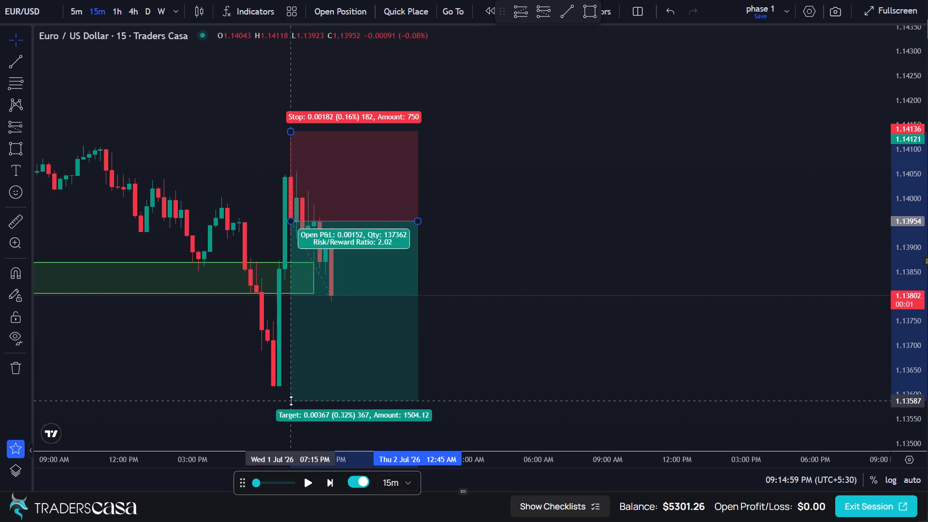
drag(291, 401, 291, 399)
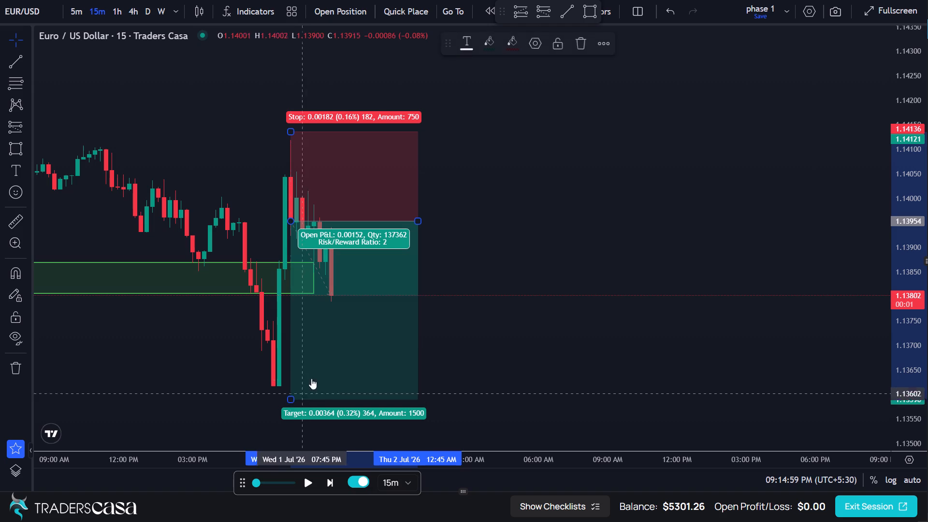
Place a sell limit order on EUR/USD at 1.13954 with take profit 1.1359, stop loss 1.14136 and 1% risk.
click(326, 19)
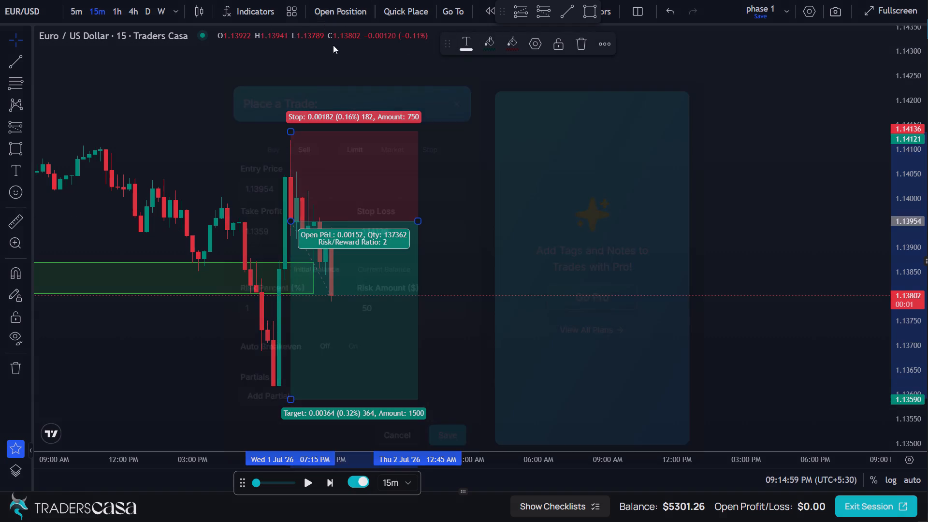
click(439, 438)
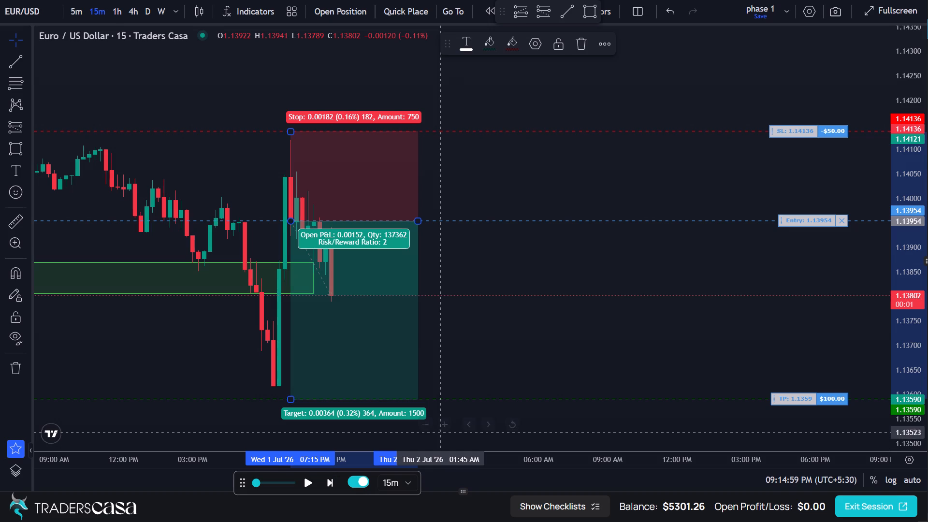
Advance the replay through the following 15-minute candles, up to 03:44:59 AM on 2 July.
click(326, 478)
click(326, 478)
triple_click(326, 478)
triple_click(326, 478)
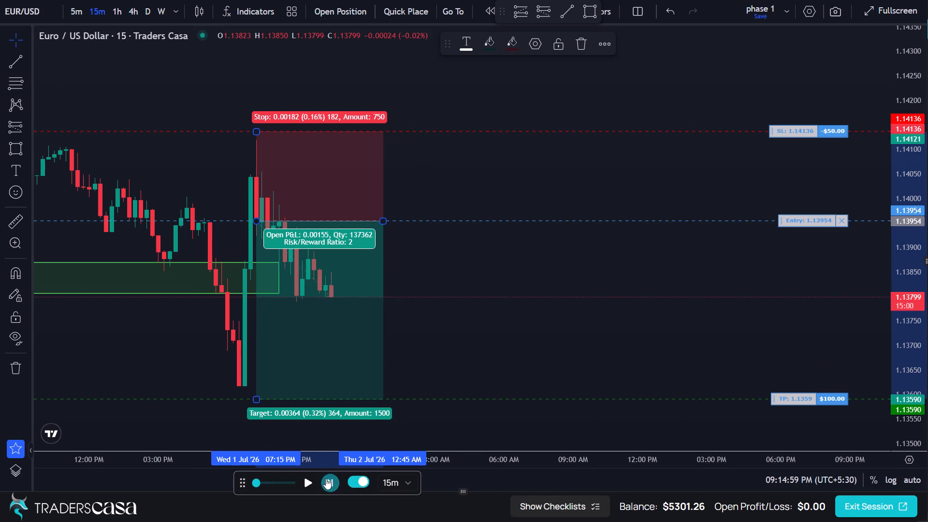
triple_click(326, 478)
triple_click(326, 478)
triple_click(326, 478)
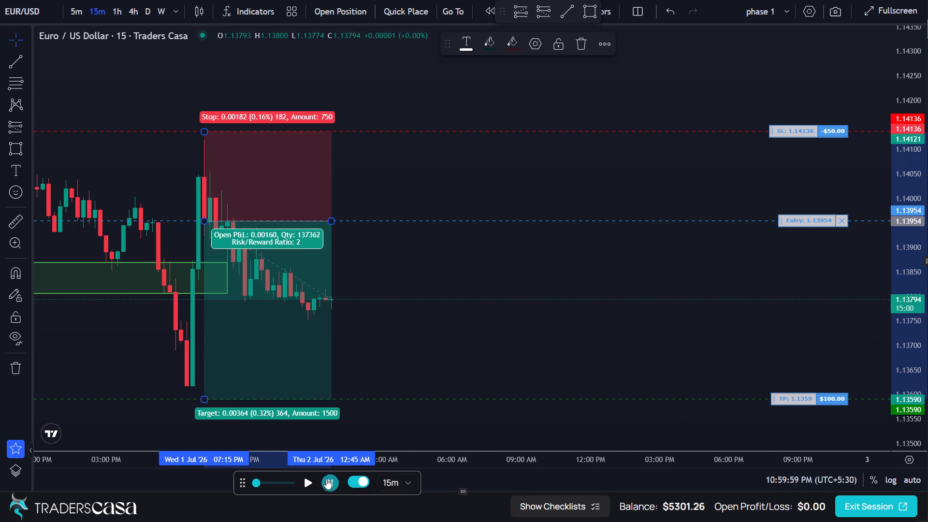
triple_click(326, 478)
triple_click(326, 478)
triple_click(326, 478)
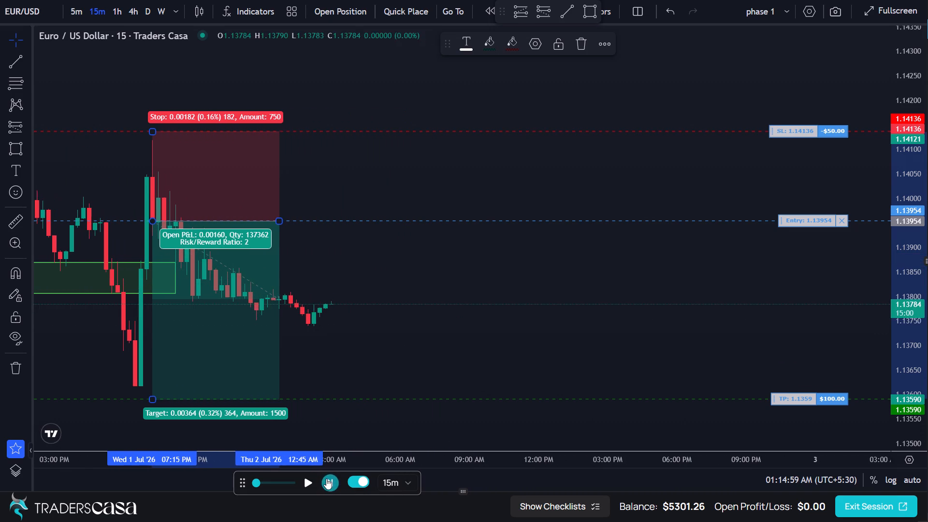
triple_click(326, 478)
triple_click(326, 478)
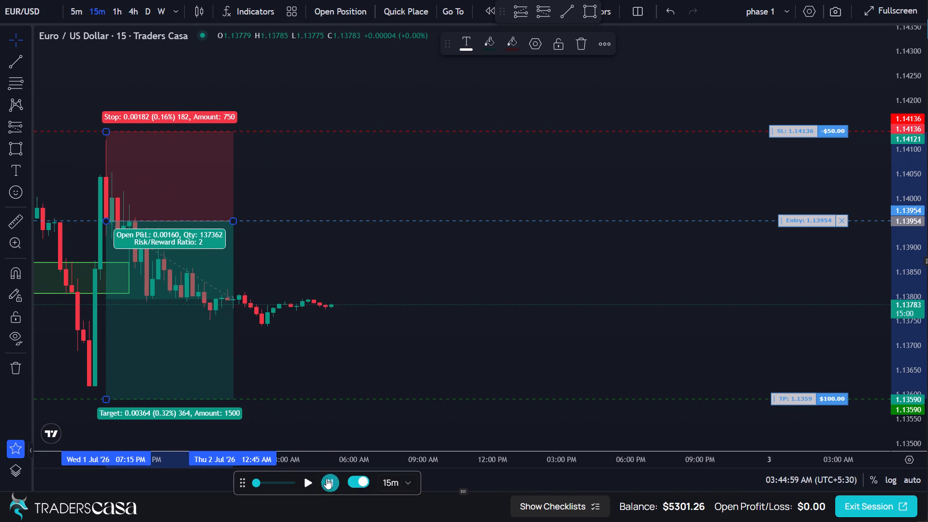
Advance the replay through further 15-minute candles, up to 01:59:59 PM on 2 July.
triple_click(326, 478)
triple_click(326, 478)
double_click(326, 478)
triple_click(326, 478)
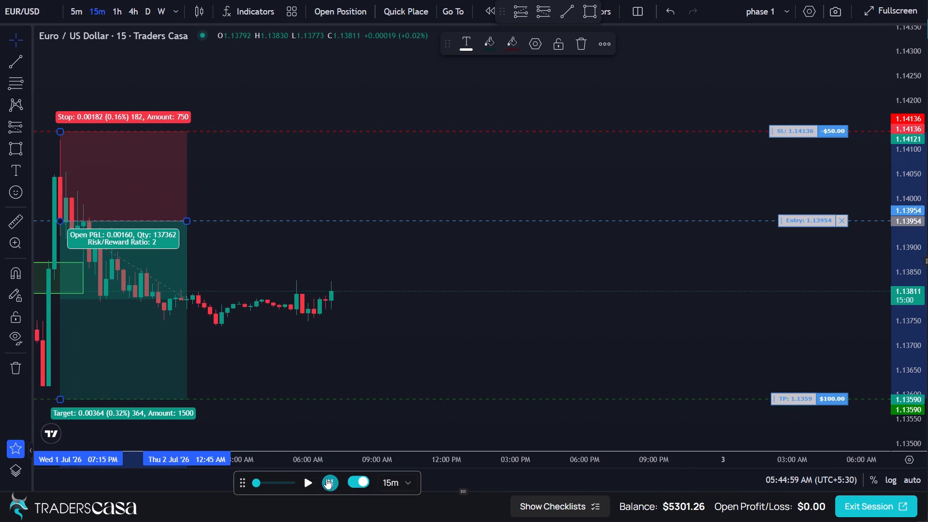
triple_click(326, 478)
triple_click(326, 478)
triple_click(326, 478)
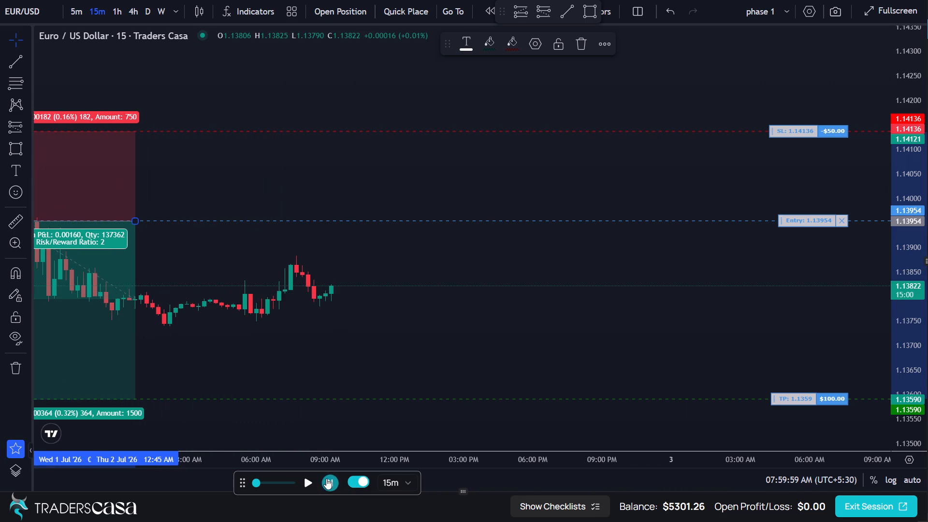
triple_click(326, 478)
triple_click(326, 478)
triple_click(326, 478)
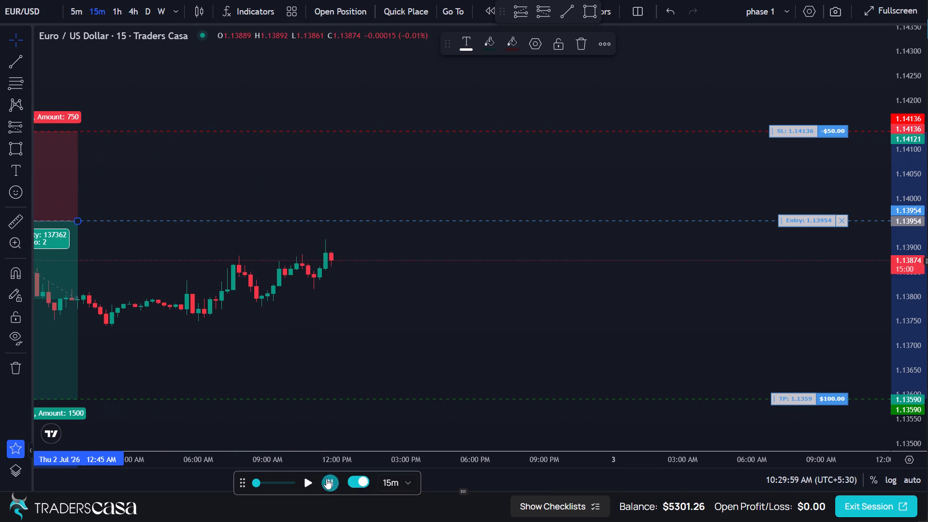
triple_click(326, 478)
triple_click(326, 478)
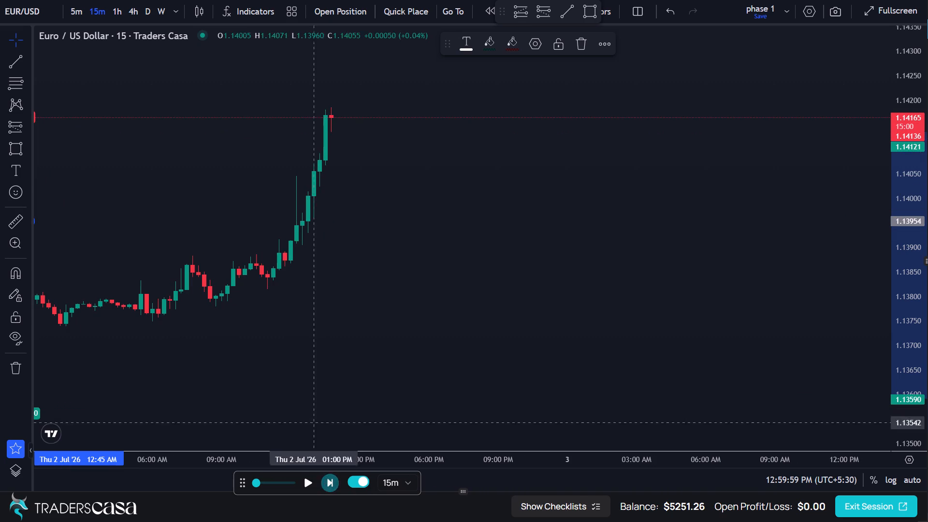
Delete the Short Position drawing with entry 1.13954 from the chart.
scroll(359, 209, down, 11)
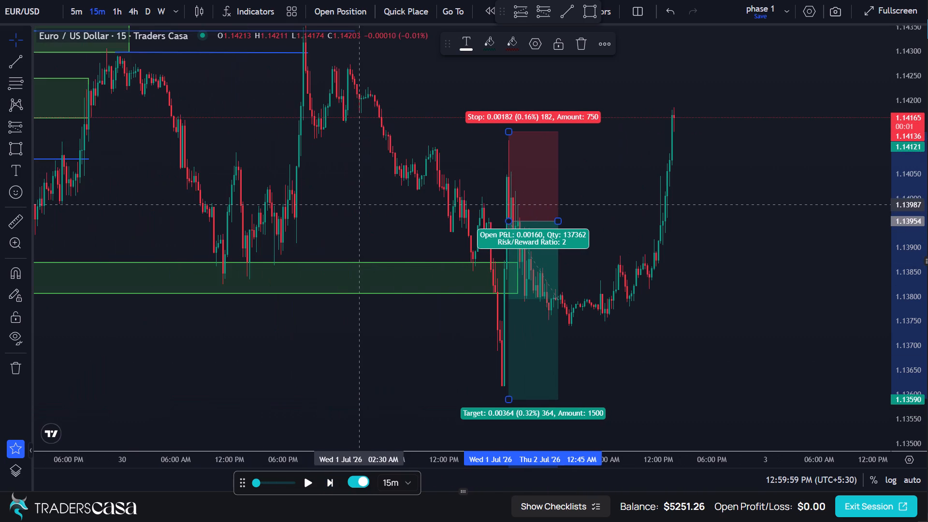
click(532, 177)
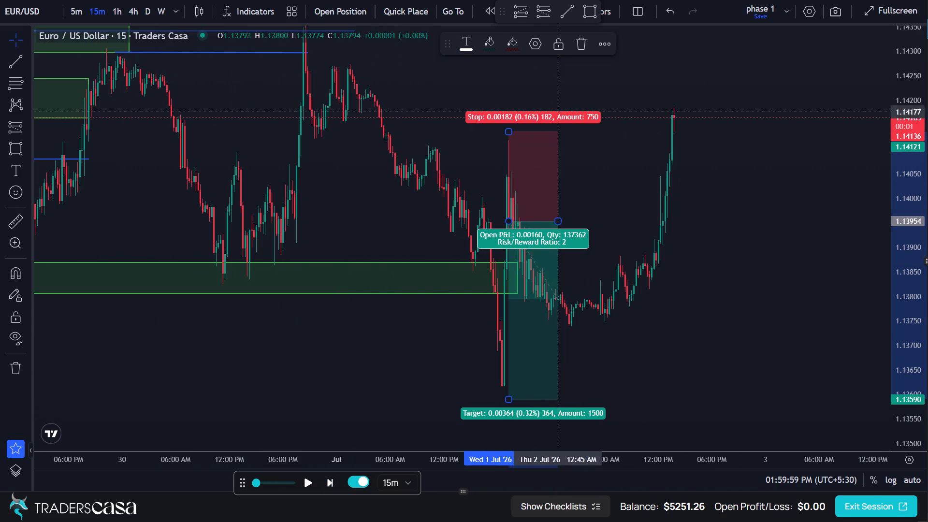
click(579, 45)
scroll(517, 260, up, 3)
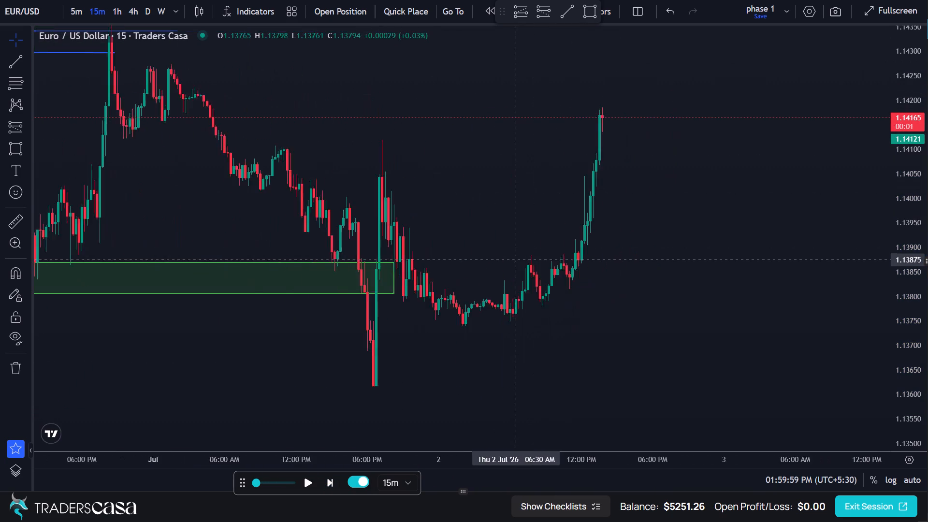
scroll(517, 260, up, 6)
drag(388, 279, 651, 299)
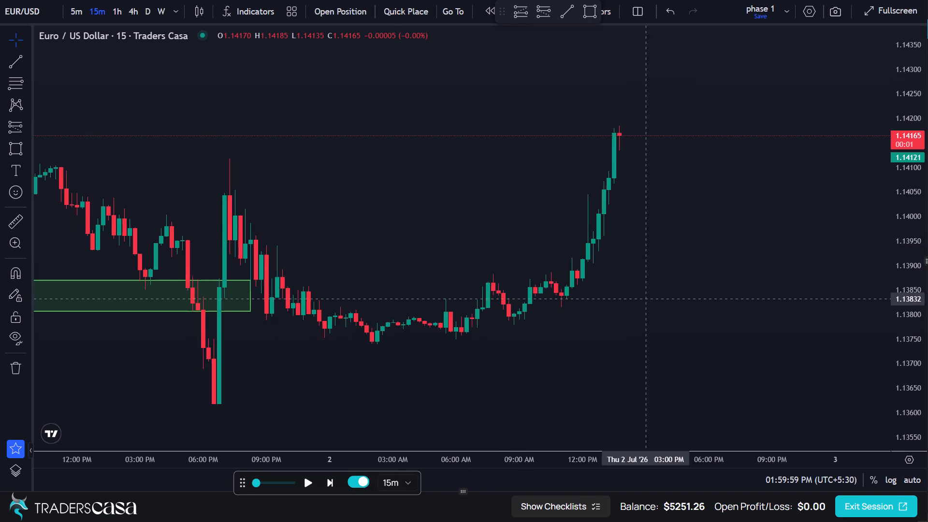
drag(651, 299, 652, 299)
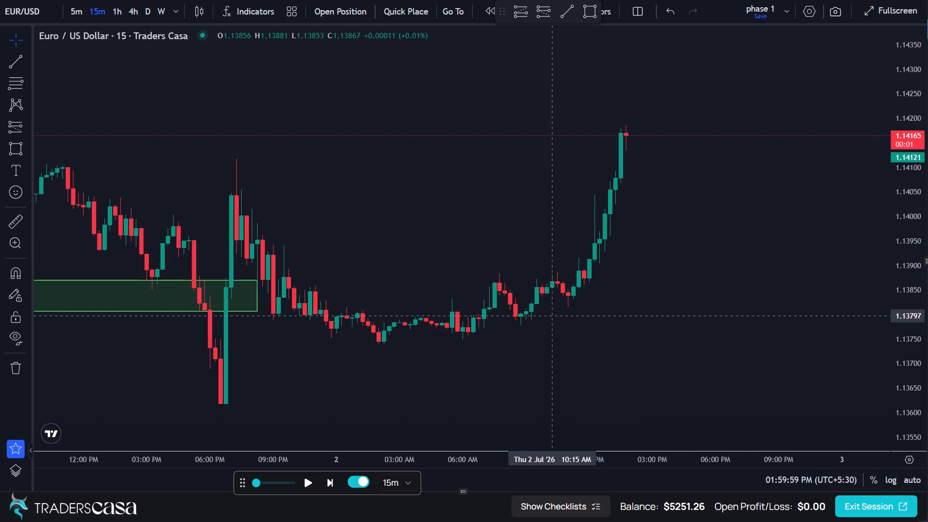
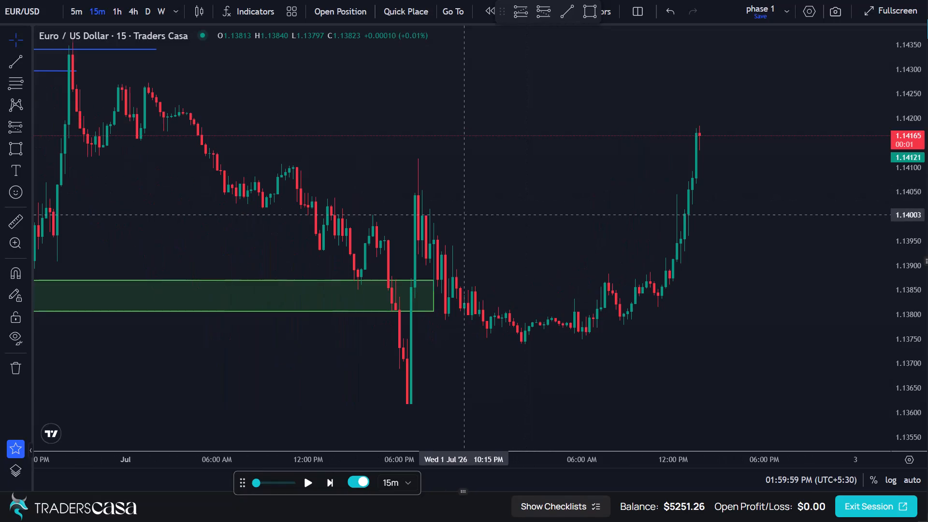
Examine the earlier EUR/USD price action and marked zones between late June and 2 July.
scroll(458, 212, down, 2)
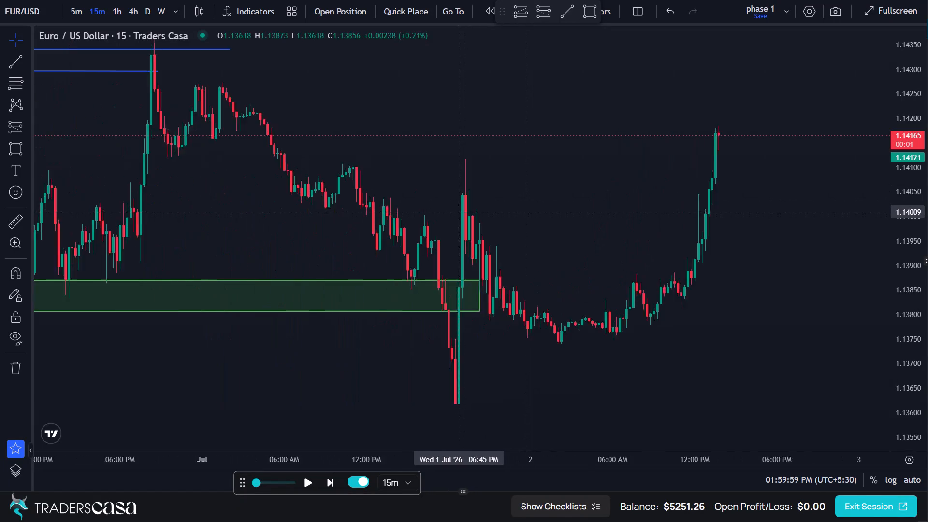
scroll(458, 212, down, 16)
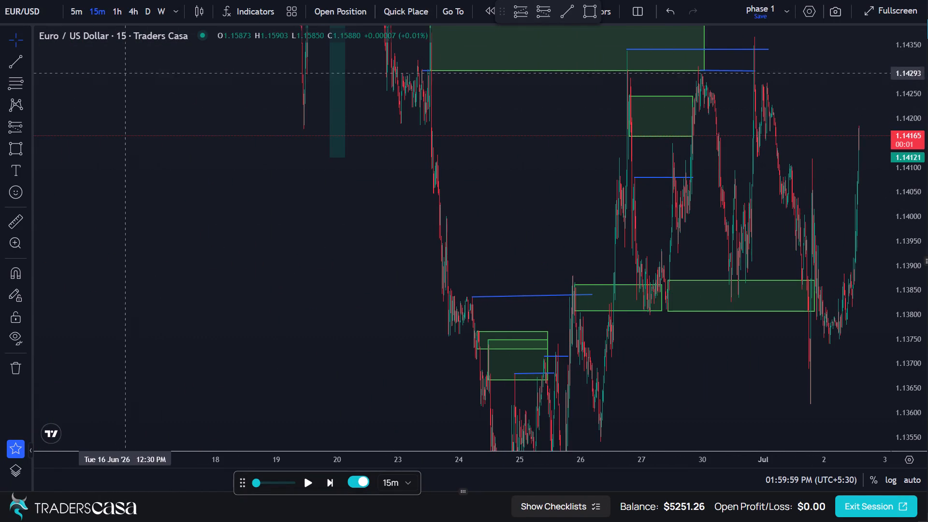
drag(247, 220, 196, 58)
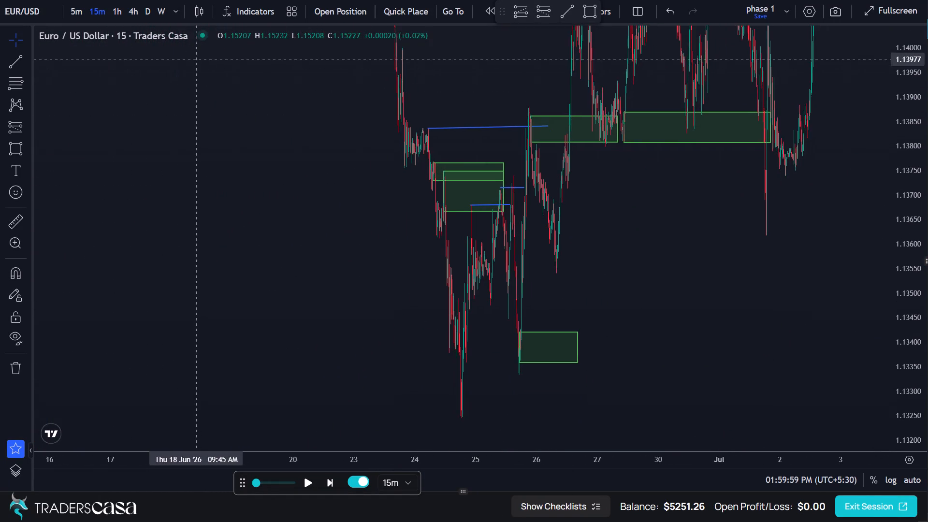
scroll(211, 131, down, 7)
scroll(212, 128, up, 1)
scroll(212, 128, down, 7)
drag(304, 104, 24, 324)
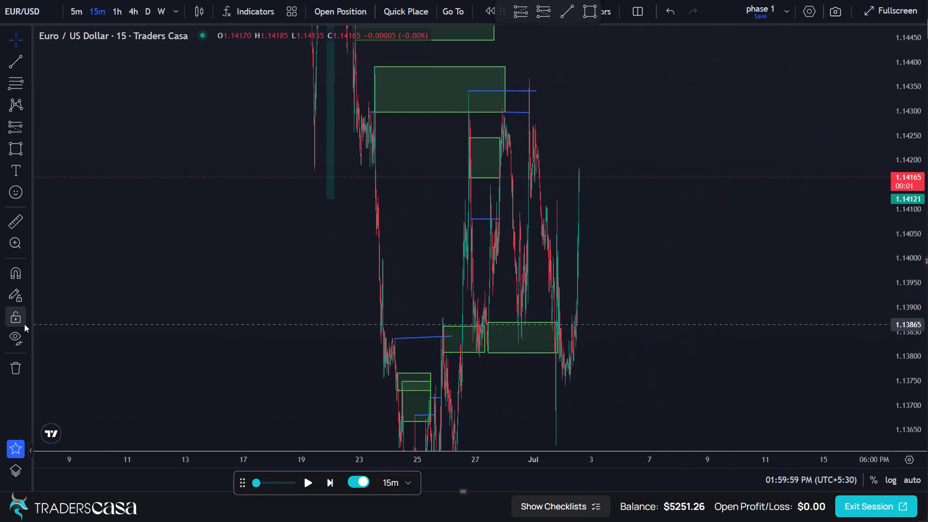
drag(24, 324, 62, 124)
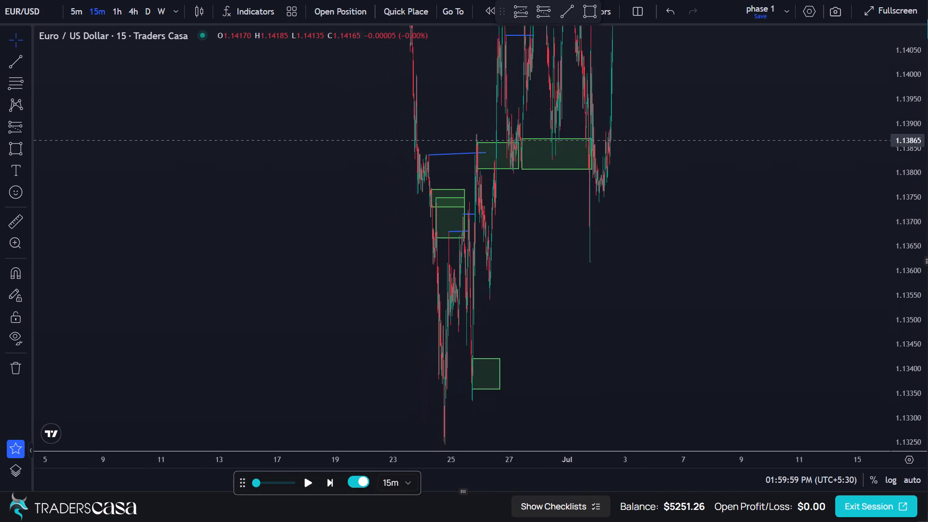
drag(62, 124, 64, 116)
scroll(112, 176, up, 1)
scroll(112, 176, down, 2)
scroll(112, 176, up, 12)
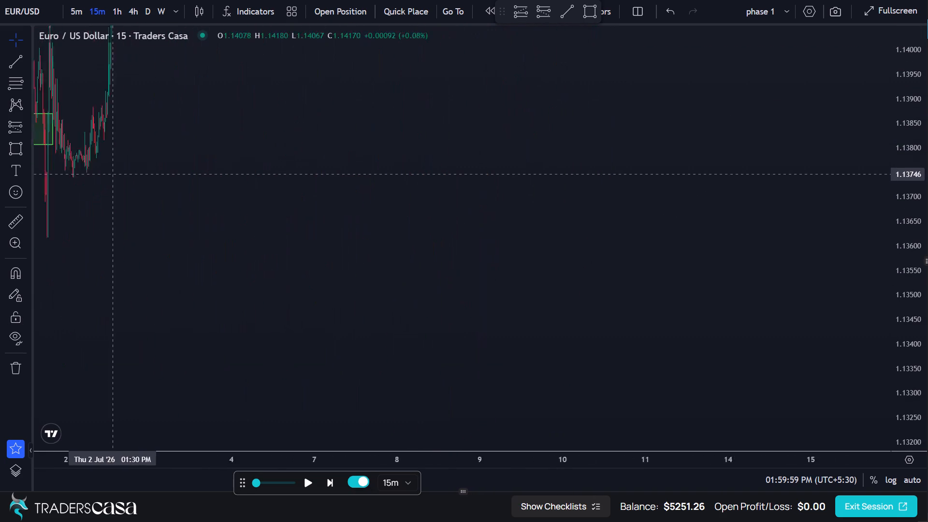
scroll(113, 174, up, 3)
drag(115, 178, 587, 188)
drag(257, 228, 543, 224)
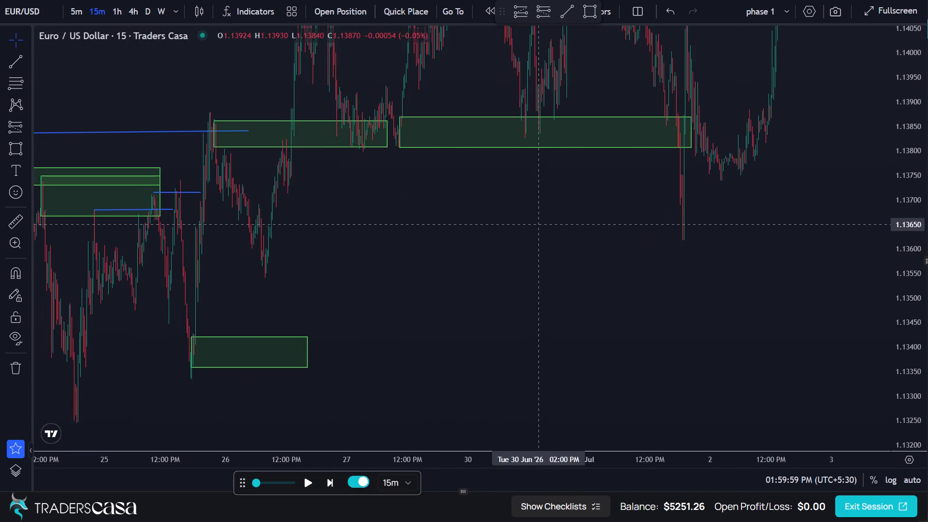
drag(388, 227, 536, 352)
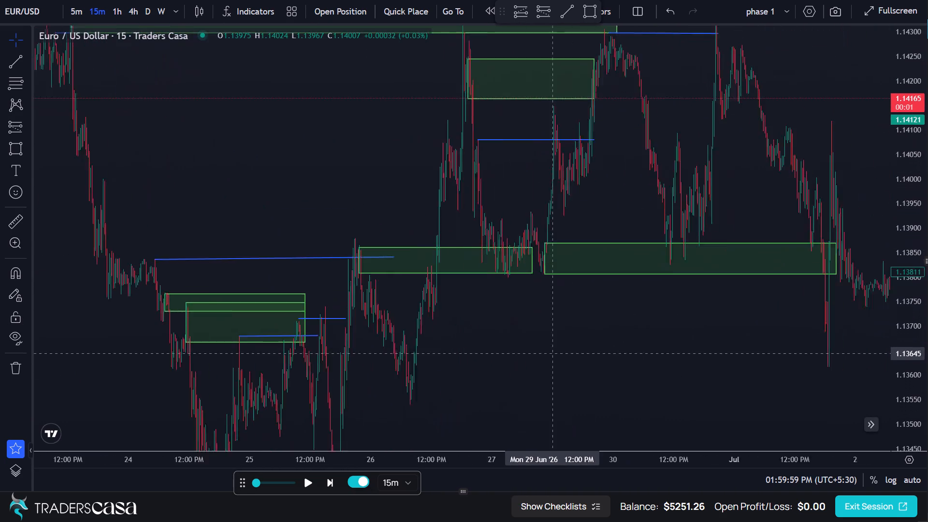
drag(536, 352, 277, 341)
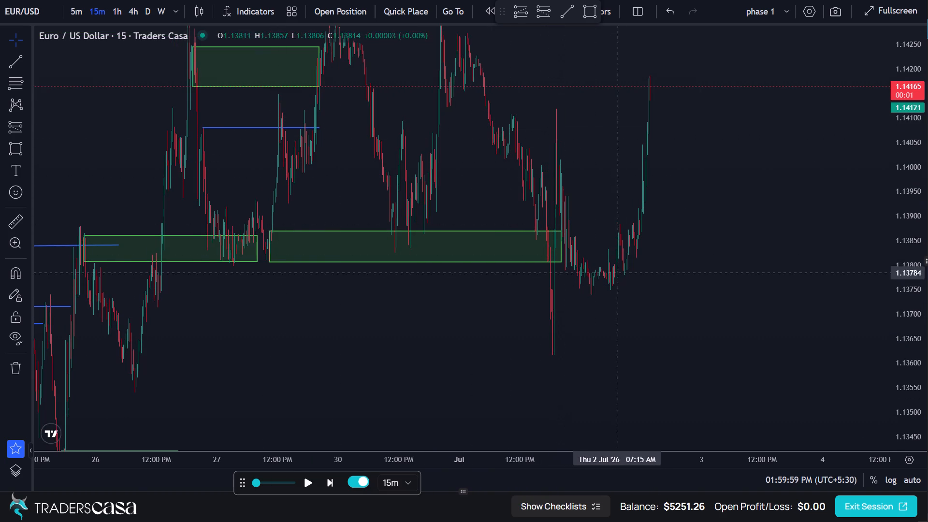
Draw a rectangle zone from the 30 June 11:30 PM high at 1.14269 down to about 1.1421, extended to late 2 July.
drag(573, 115, 605, 298)
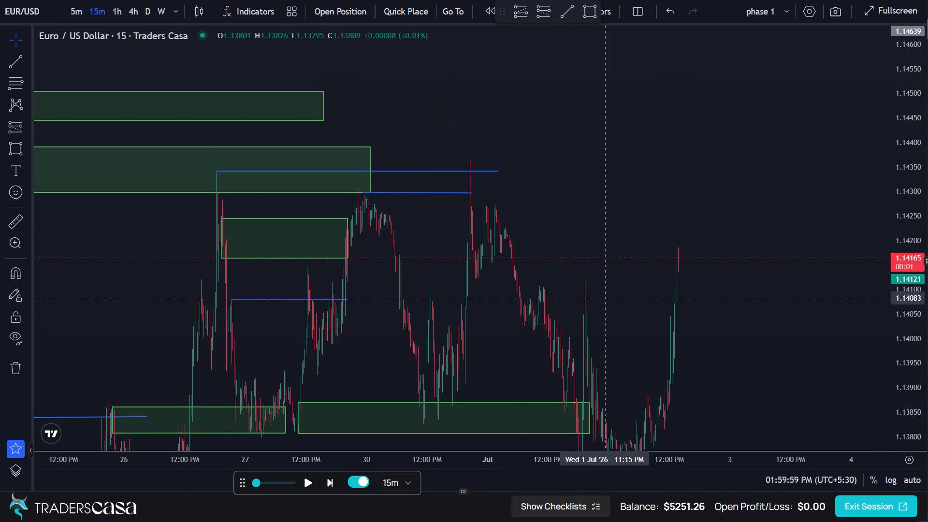
scroll(602, 290, up, 7)
drag(369, 223, 527, 223)
scroll(493, 234, up, 4)
drag(323, 231, 462, 236)
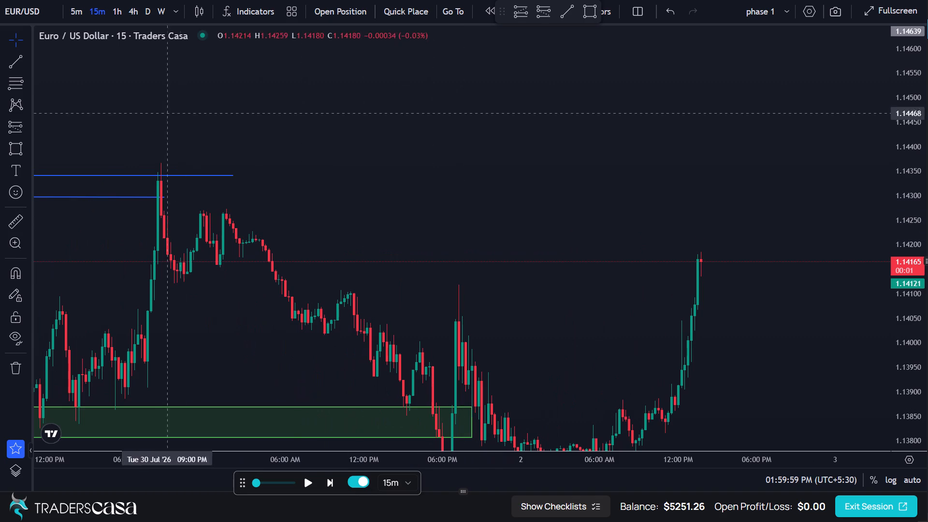
click(22, 146)
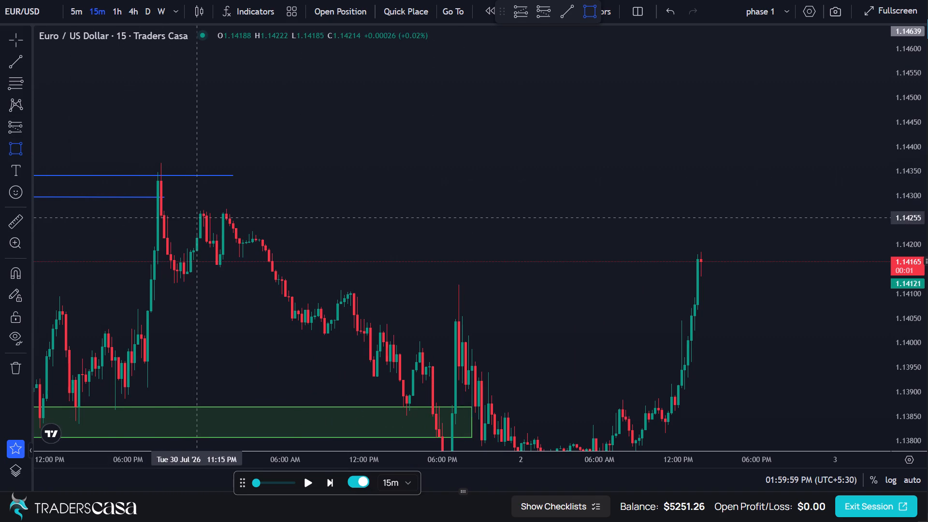
click(199, 211)
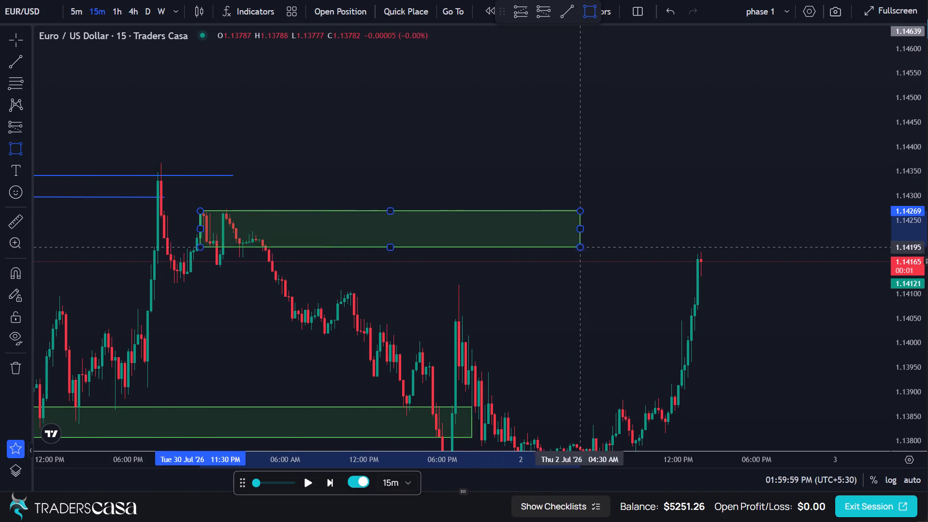
drag(794, 238, 796, 232)
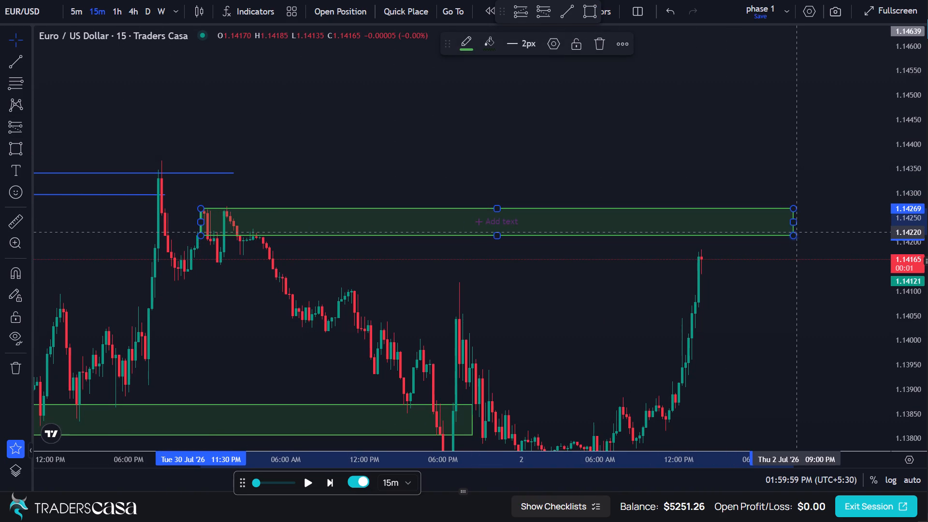
drag(794, 237, 822, 231)
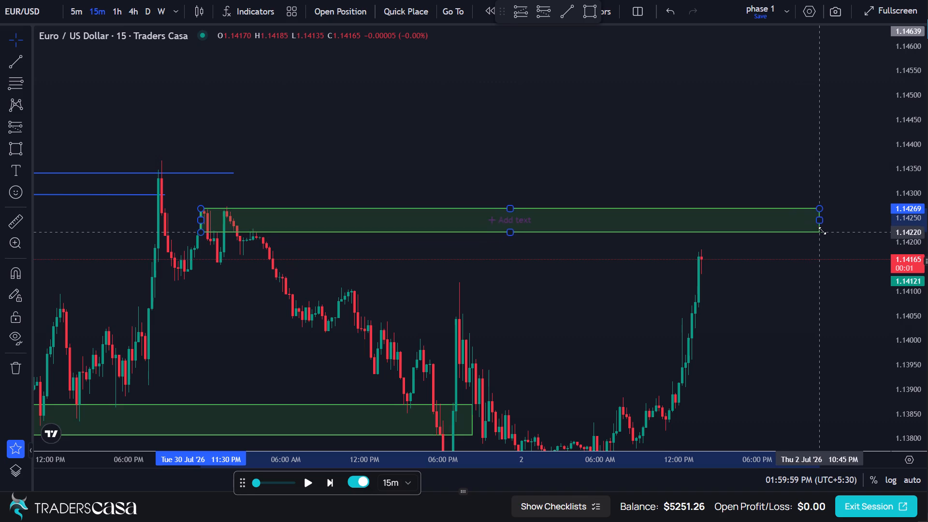
drag(822, 231, 832, 238)
click(684, 153)
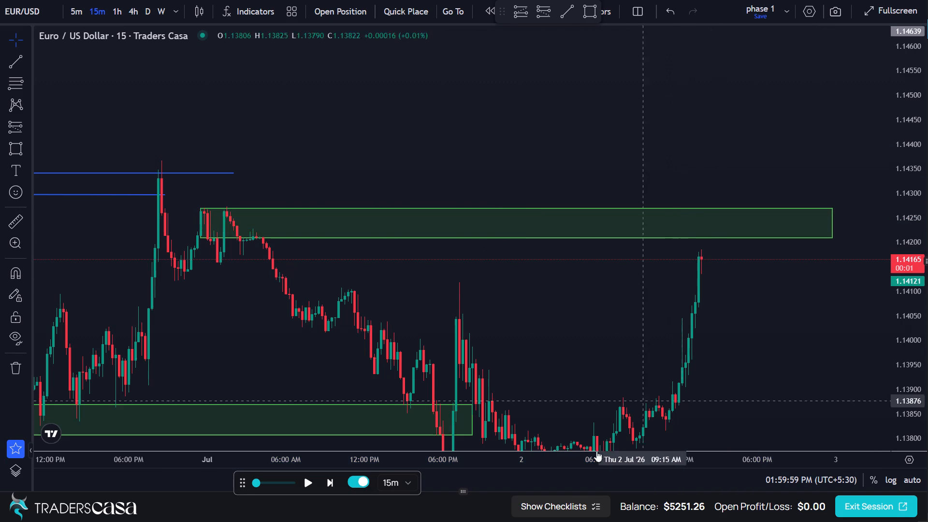
Advance the replay through further 15-minute candles, up to 06:44:59 PM on 2 July.
click(330, 481)
triple_click(330, 481)
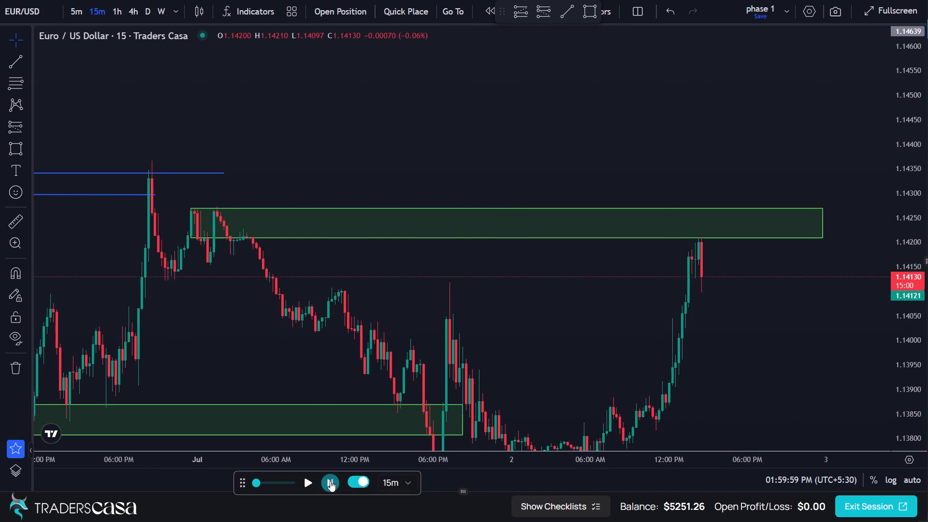
triple_click(330, 481)
triple_click(330, 481)
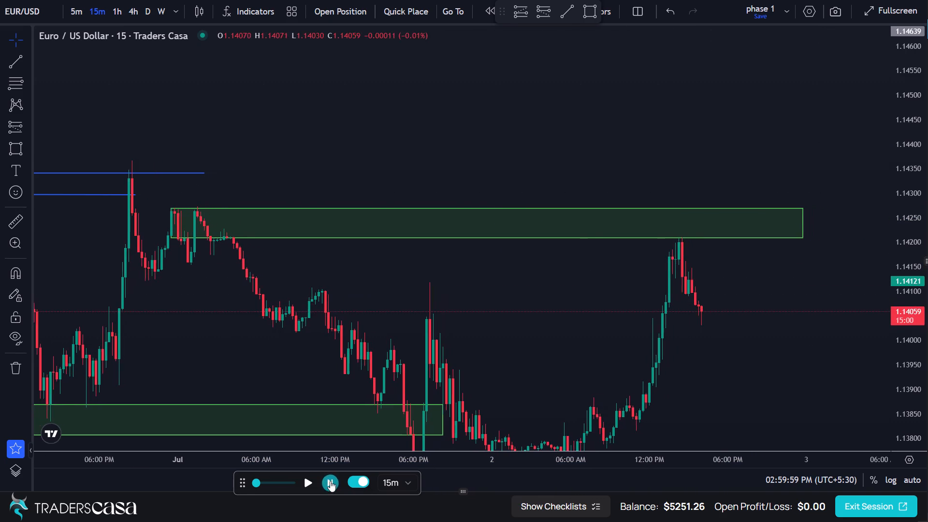
triple_click(330, 481)
triple_click(330, 481)
triple_click(330, 481)
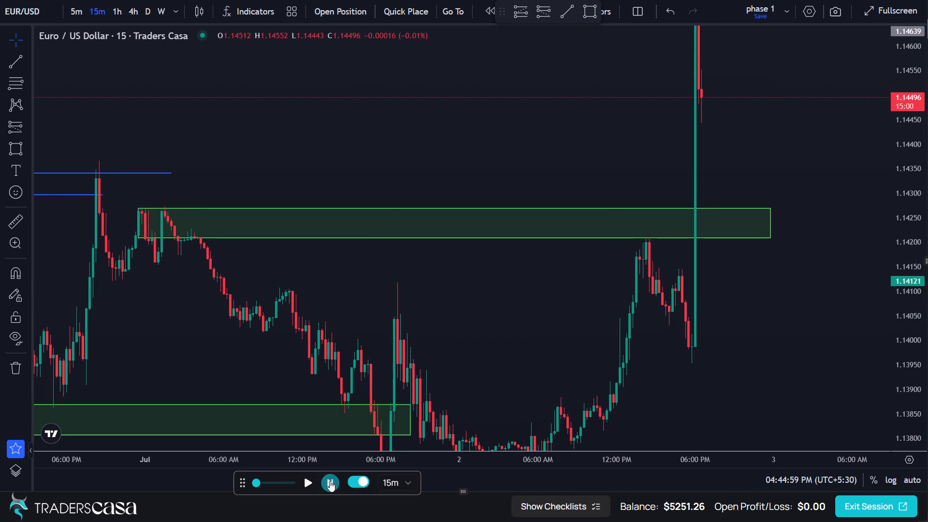
Examine the large 2 July 6 PM candle against the older zones and price action above 1.1430.
drag(589, 188, 535, 387)
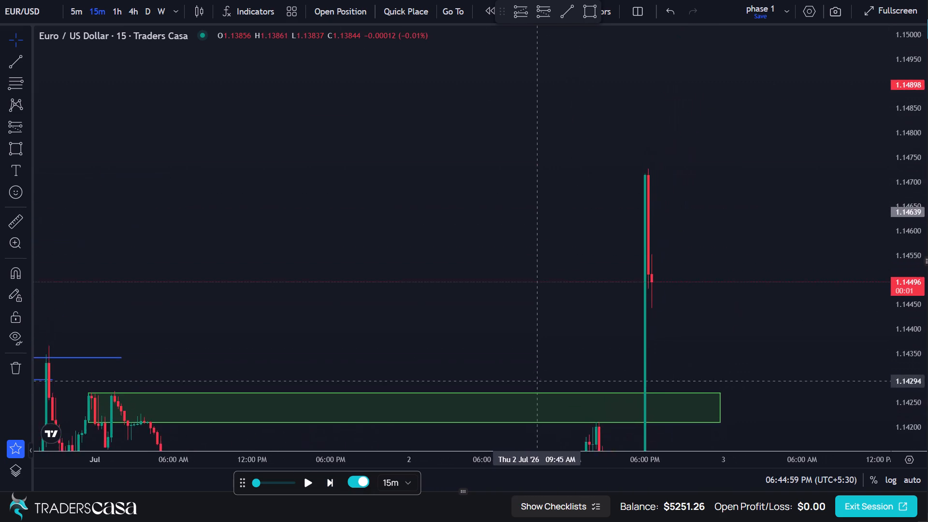
drag(535, 387, 528, 367)
scroll(527, 281, down, 5)
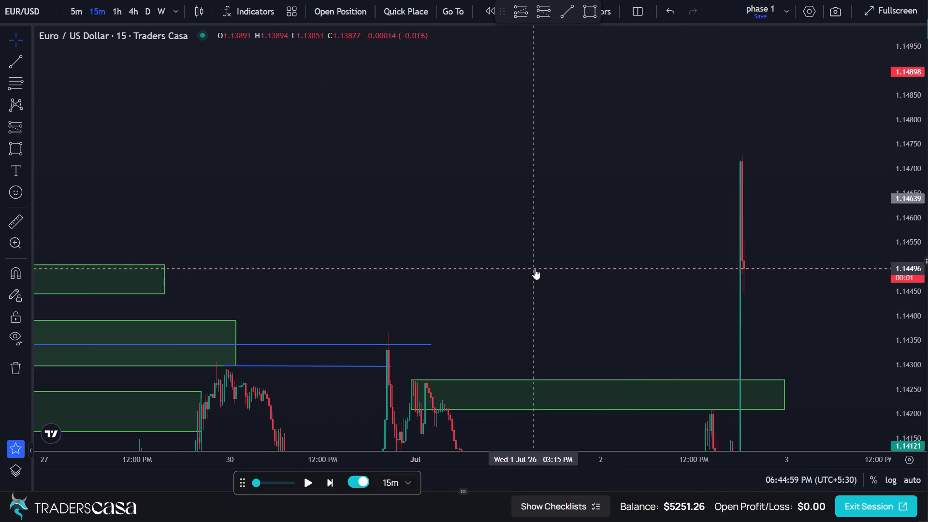
drag(535, 269, 559, 75)
scroll(623, 137, up, 1)
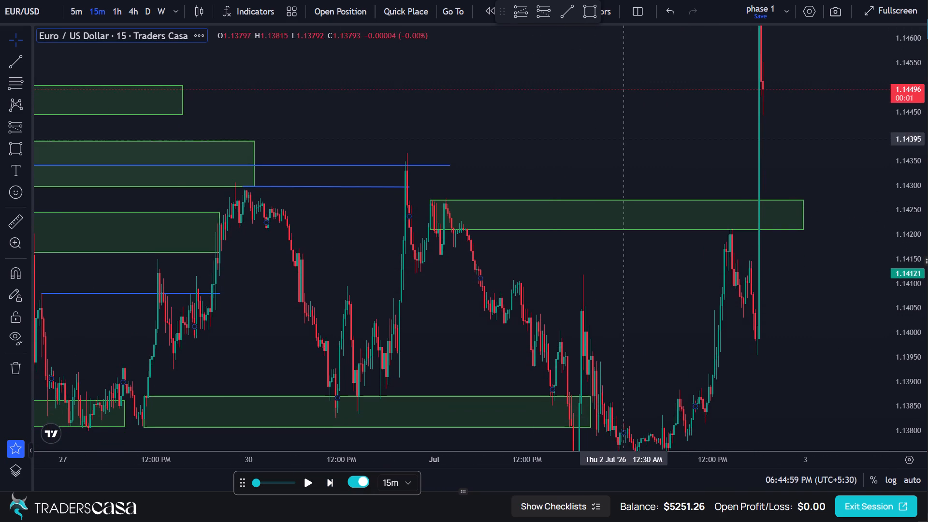
scroll(623, 138, up, 5)
drag(620, 118, 496, 387)
scroll(582, 340, up, 2)
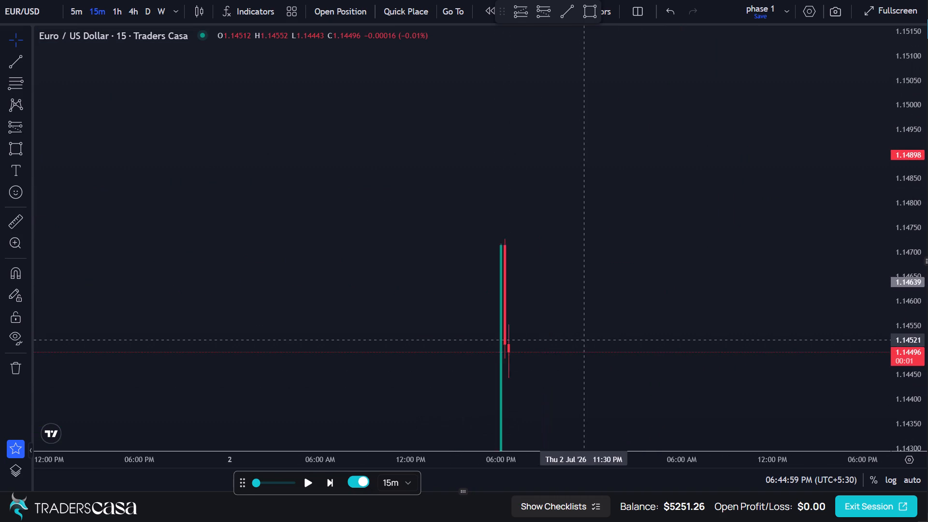
scroll(582, 339, up, 3)
drag(414, 299, 564, 284)
scroll(552, 283, up, 2)
scroll(552, 283, down, 1)
scroll(552, 283, up, 1)
scroll(552, 283, down, 2)
scroll(552, 283, up, 1)
scroll(552, 283, down, 3)
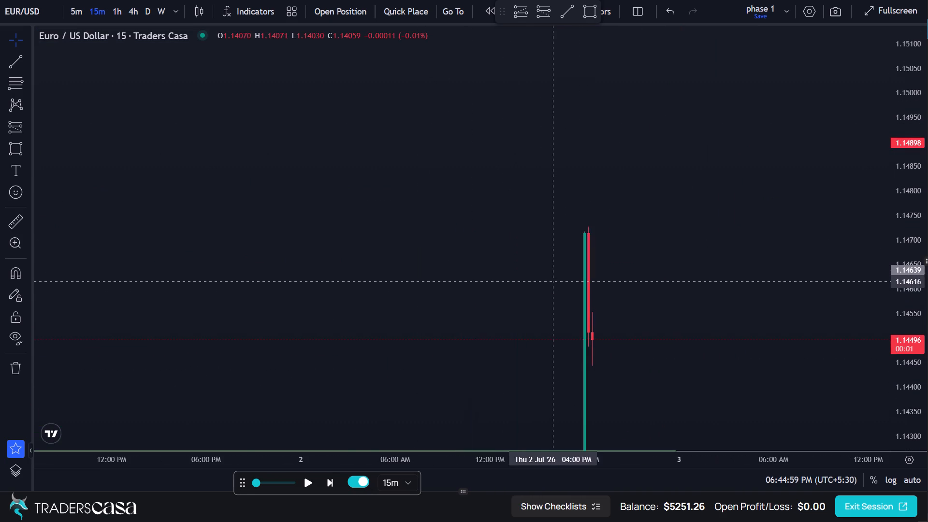
scroll(551, 280, down, 20)
scroll(551, 280, down, 5)
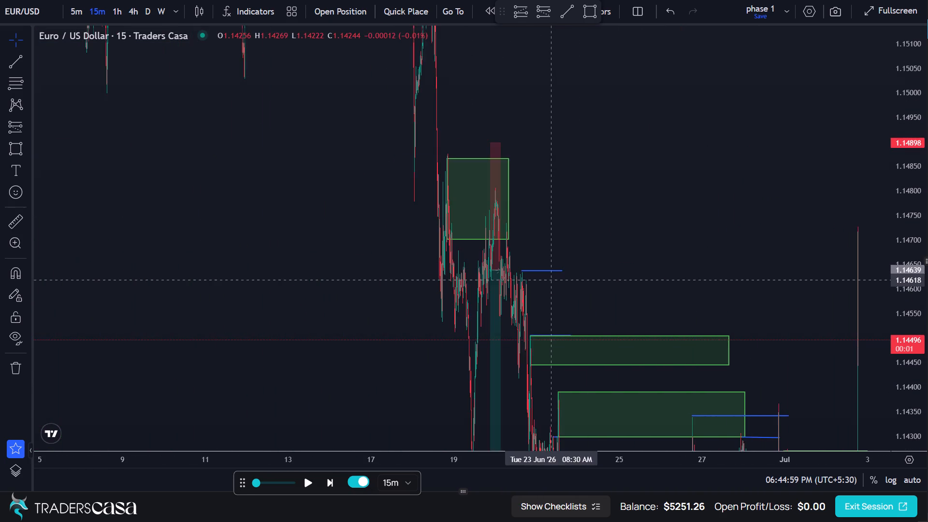
scroll(551, 279, down, 1)
scroll(551, 279, up, 13)
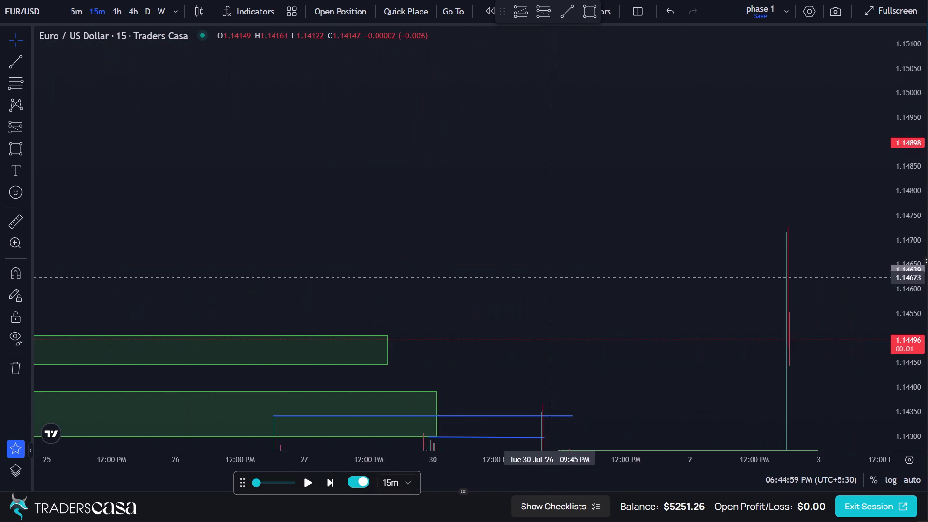
scroll(550, 277, up, 9)
scroll(549, 277, down, 2)
scroll(549, 277, up, 11)
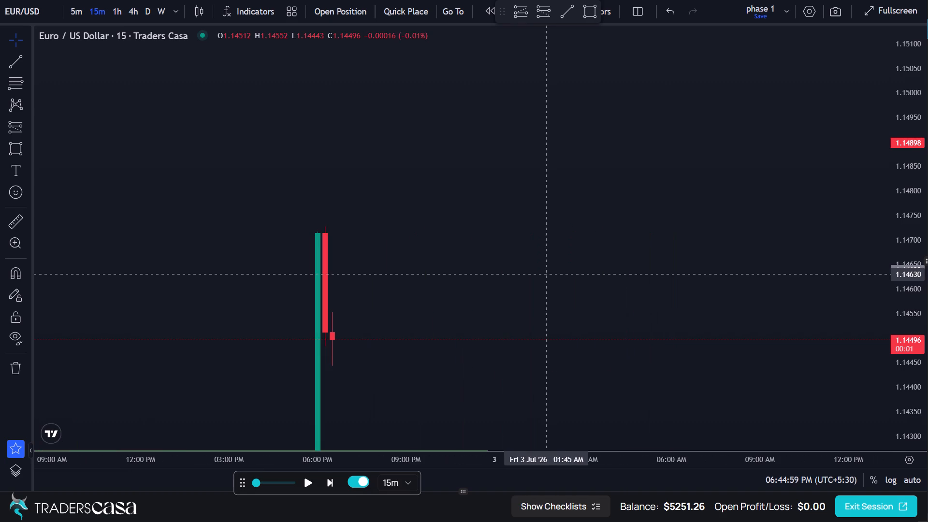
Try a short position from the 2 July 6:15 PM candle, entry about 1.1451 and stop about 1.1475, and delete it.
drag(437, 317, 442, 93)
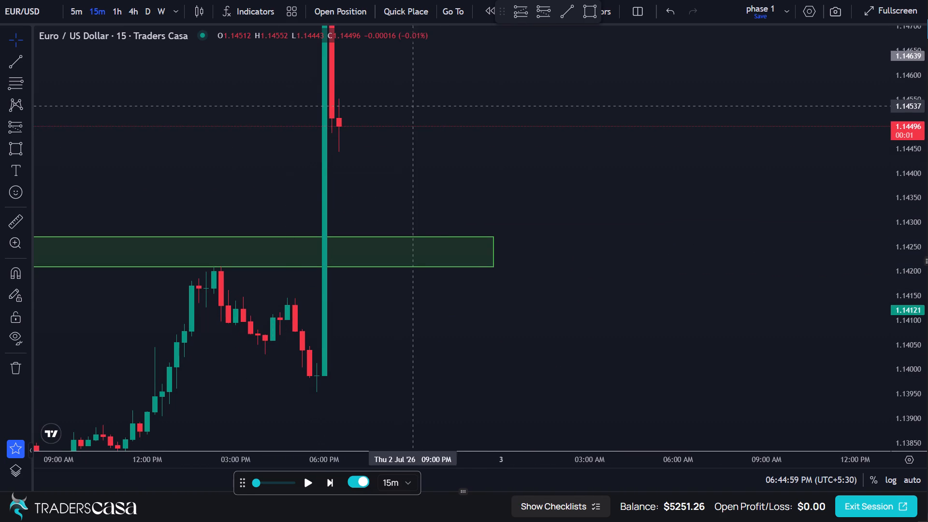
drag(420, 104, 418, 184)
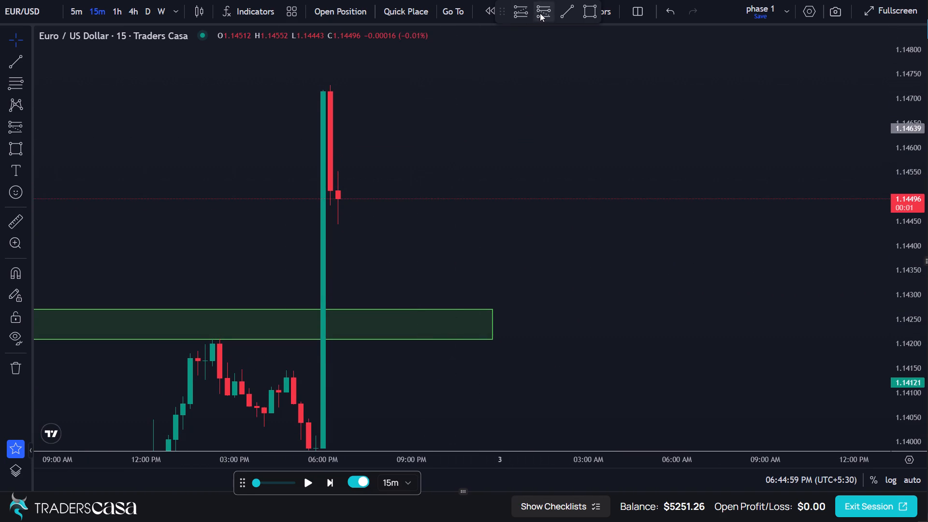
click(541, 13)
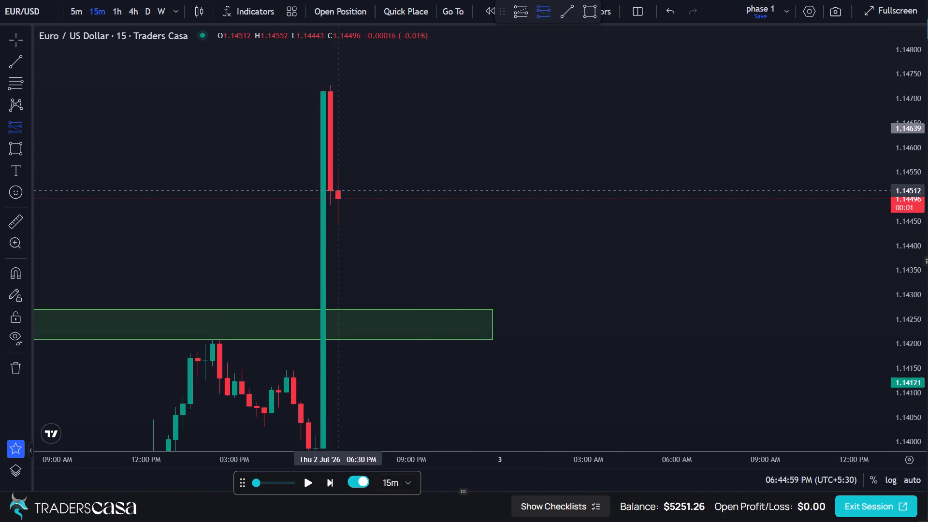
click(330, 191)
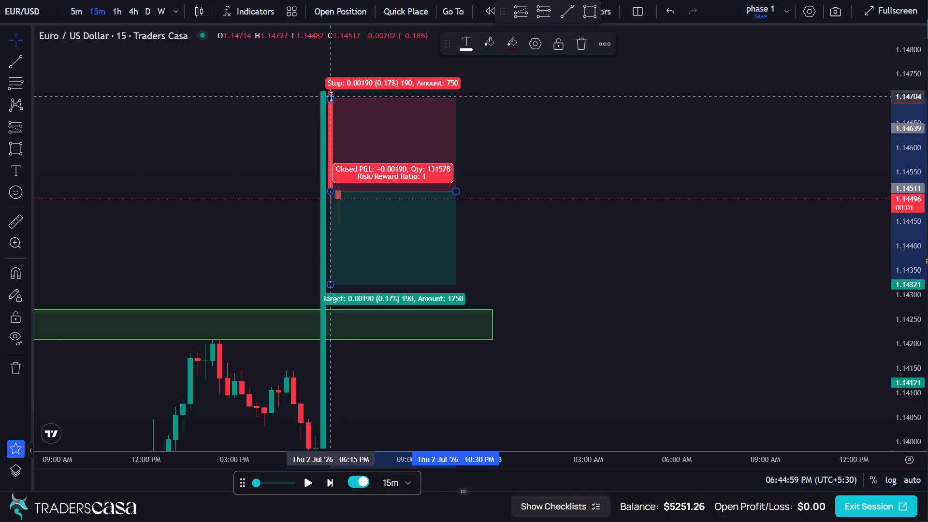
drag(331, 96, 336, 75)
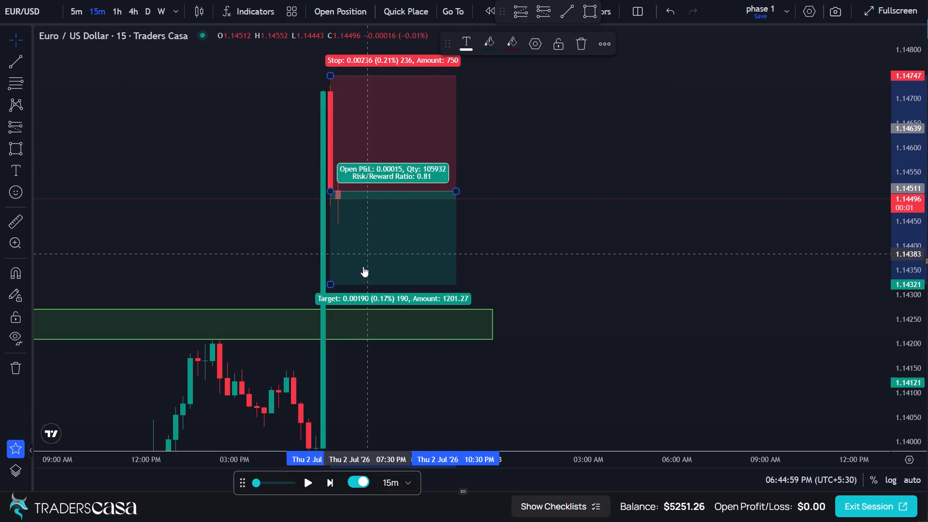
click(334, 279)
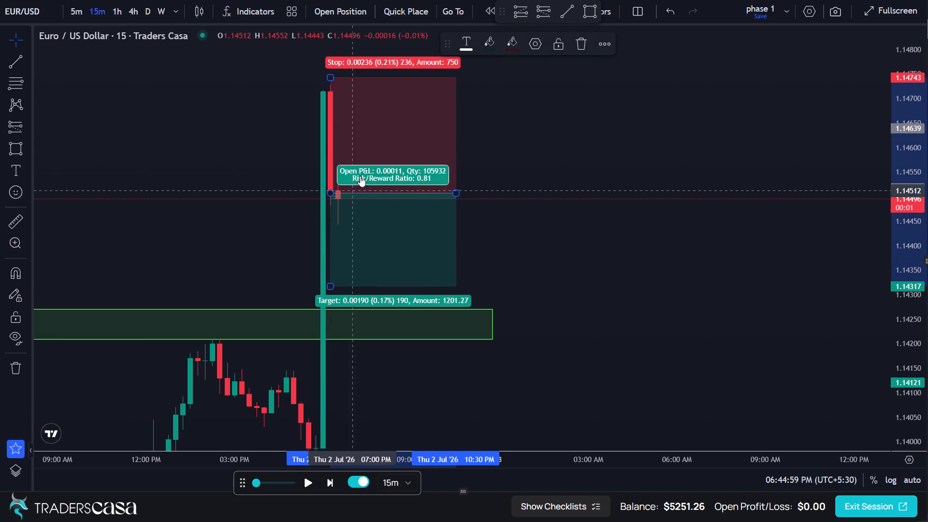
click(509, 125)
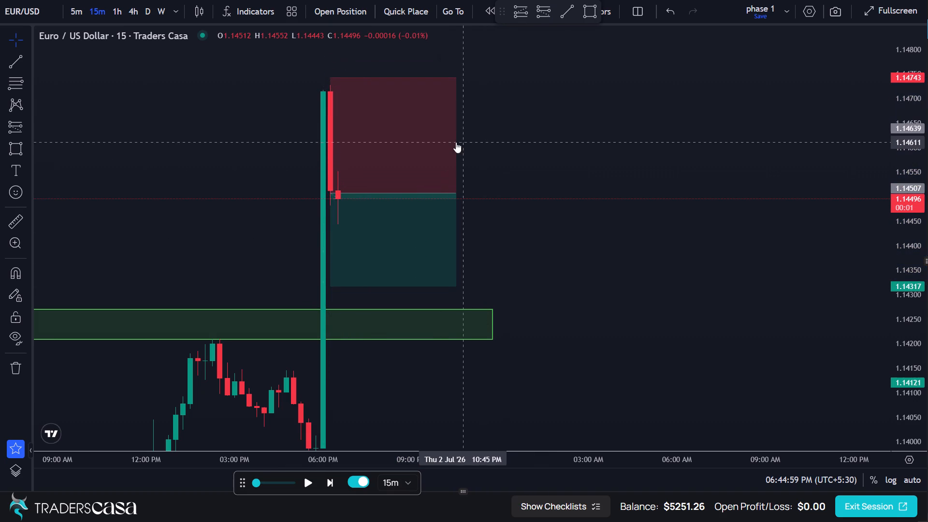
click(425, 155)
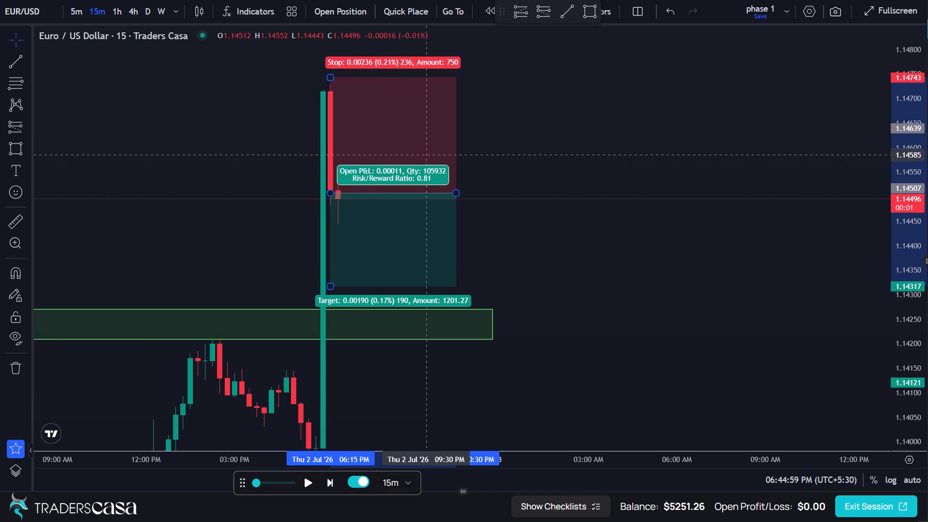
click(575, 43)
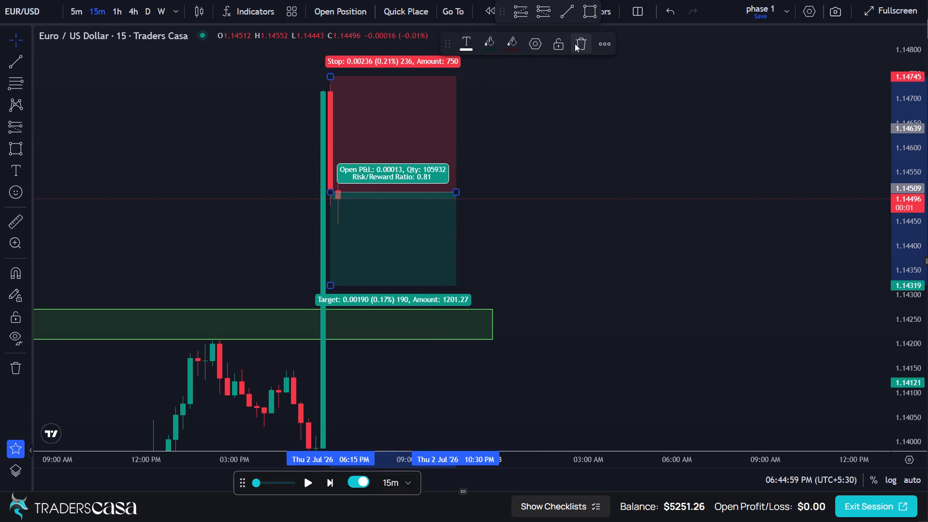
Draw a short position from the 2 July 6:15 PM candle: entry 1.14511, stop 1.14737, target 1.14060, extended to 11:00 PM.
click(543, 10)
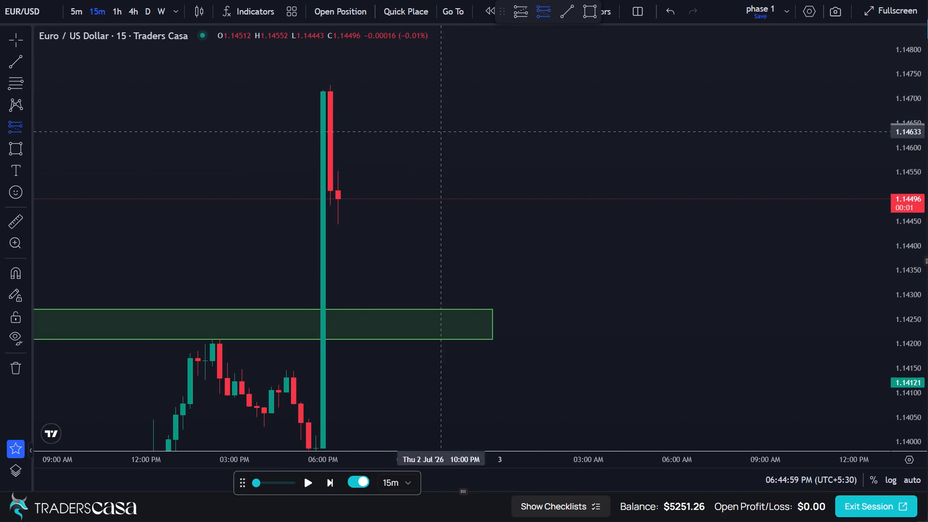
click(332, 191)
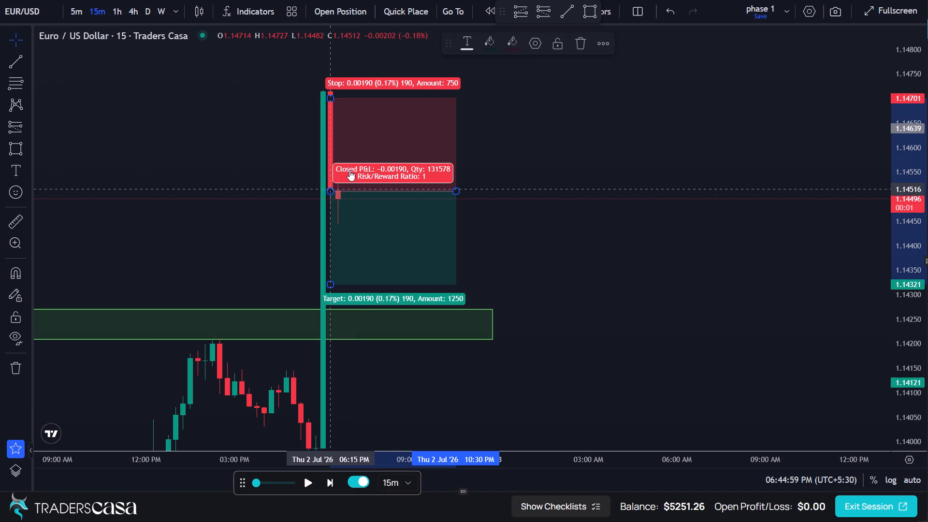
drag(329, 95, 330, 93)
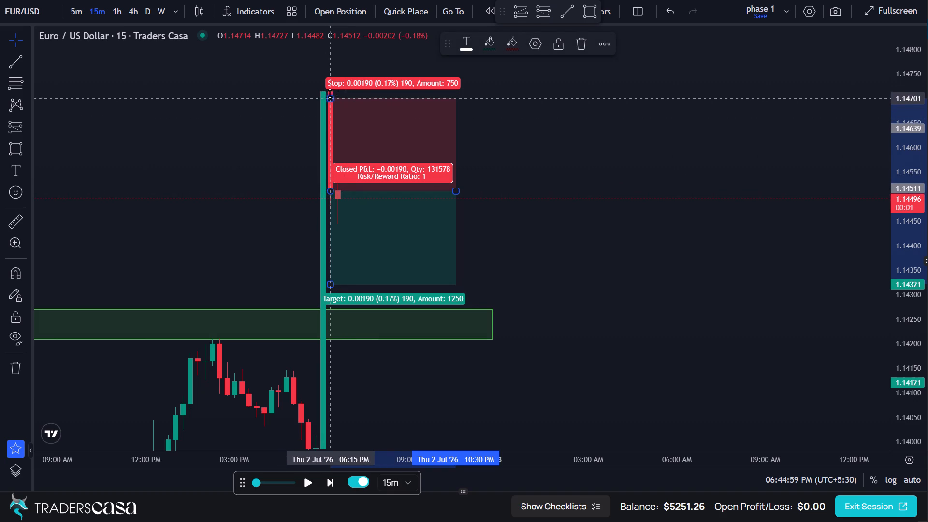
drag(330, 93, 336, 80)
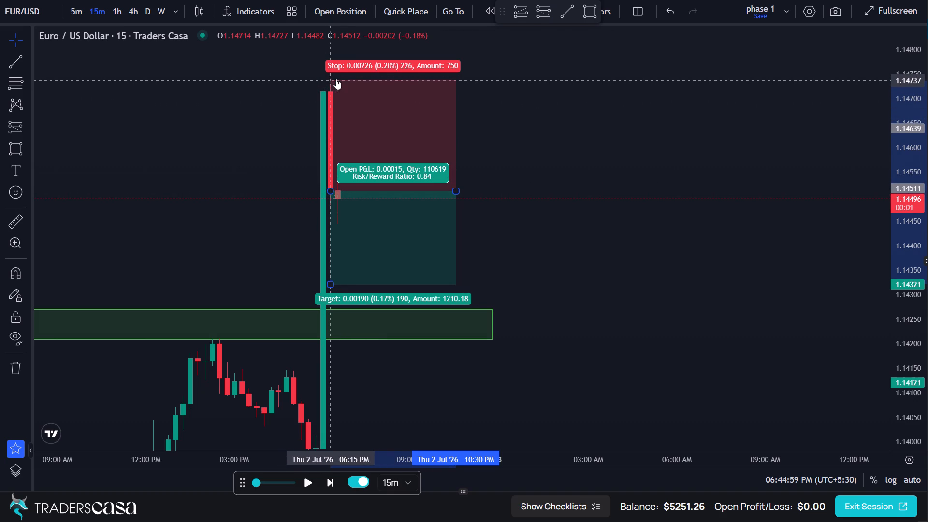
drag(475, 268, 489, 155)
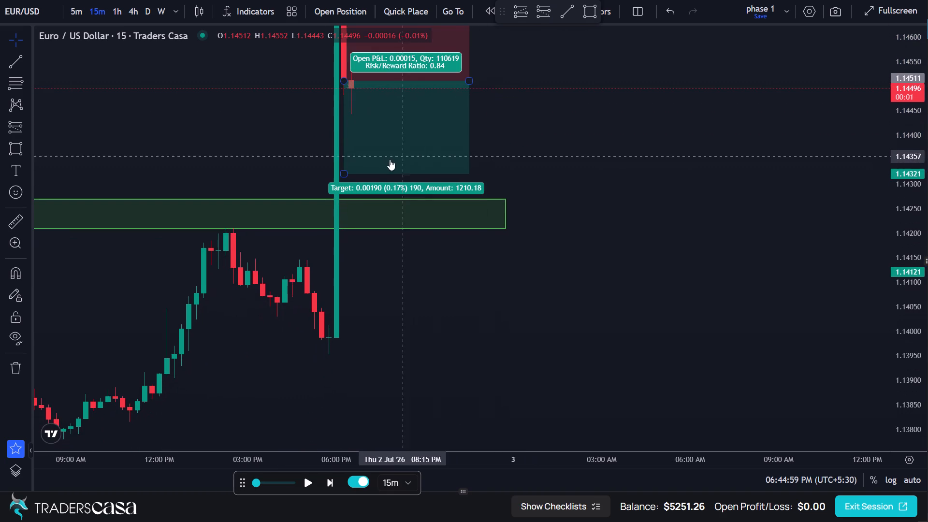
drag(346, 174, 350, 298)
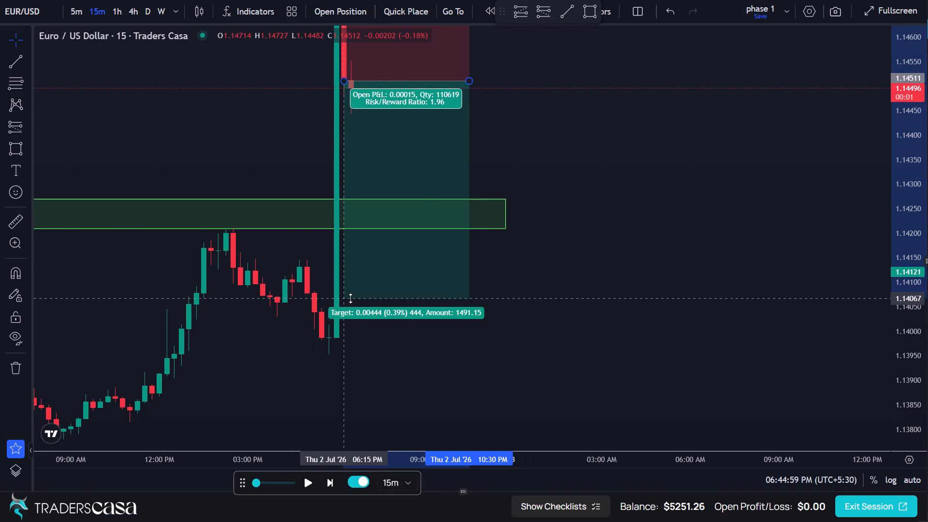
drag(350, 298, 349, 302)
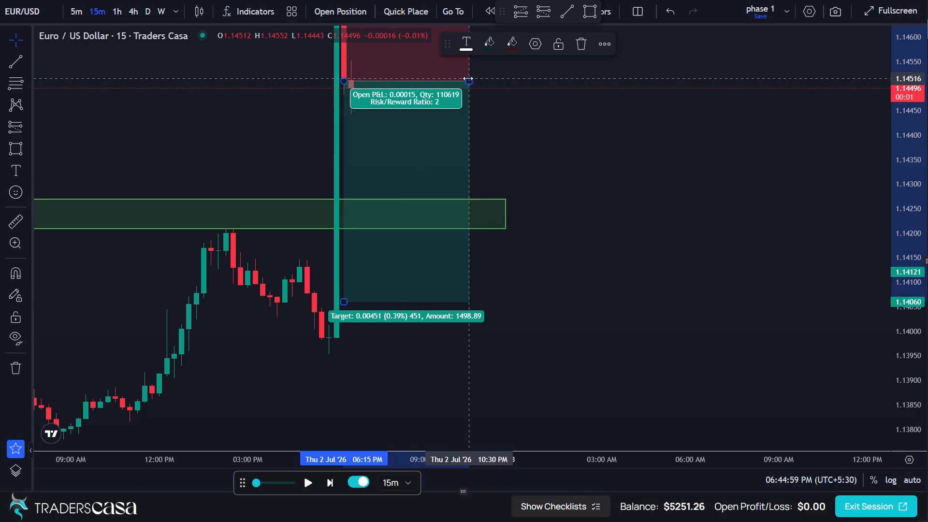
drag(468, 78, 482, 80)
click(543, 90)
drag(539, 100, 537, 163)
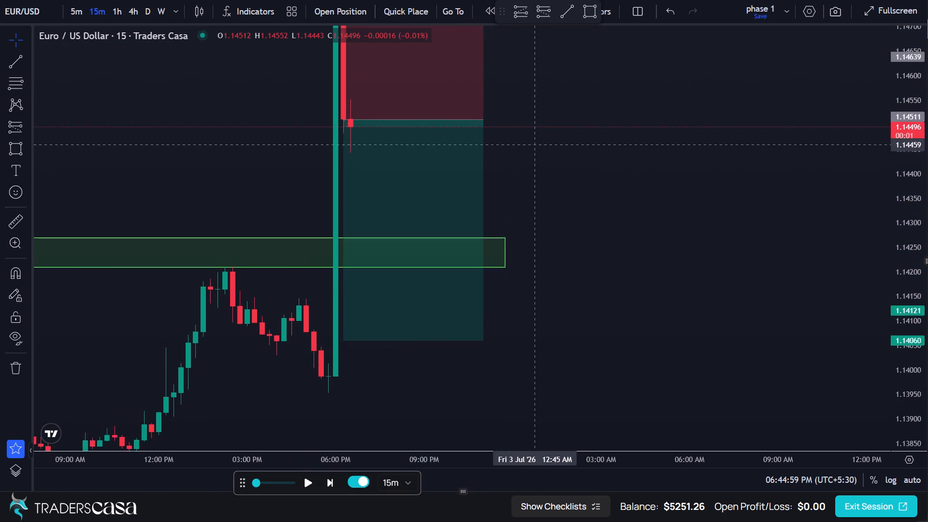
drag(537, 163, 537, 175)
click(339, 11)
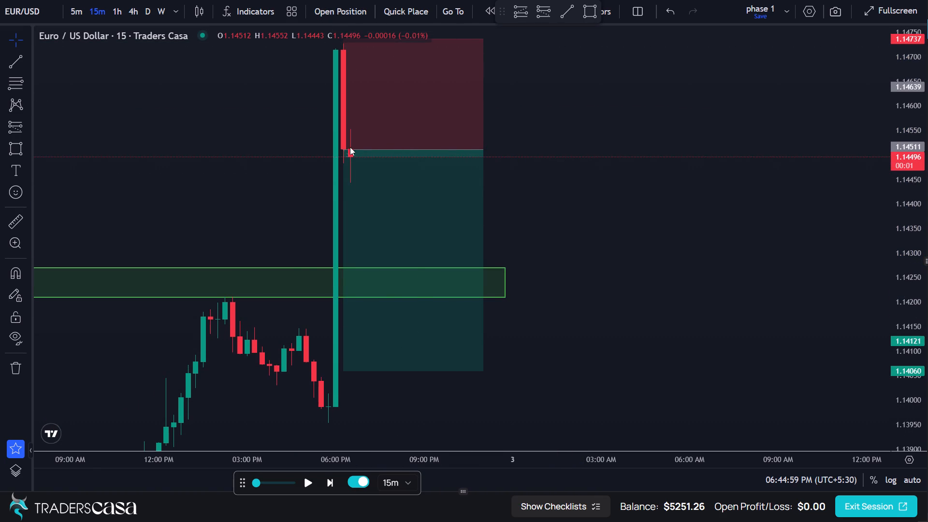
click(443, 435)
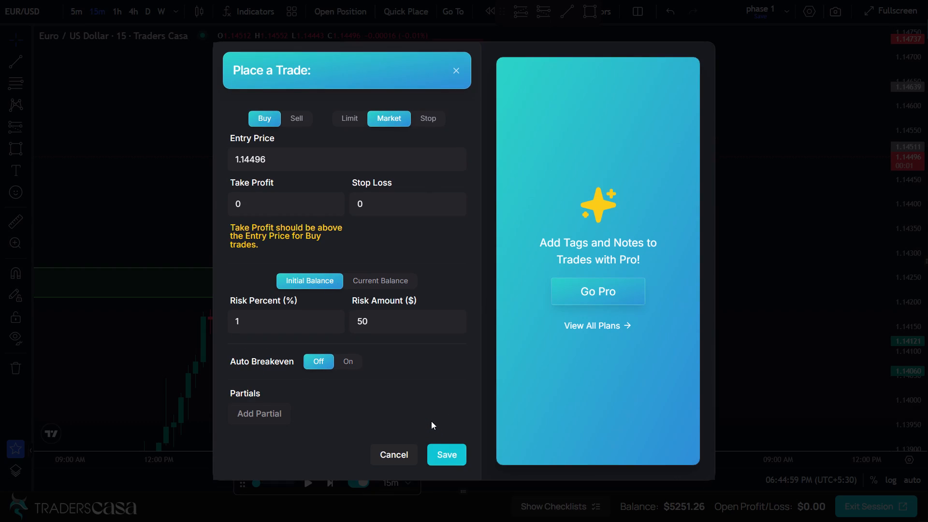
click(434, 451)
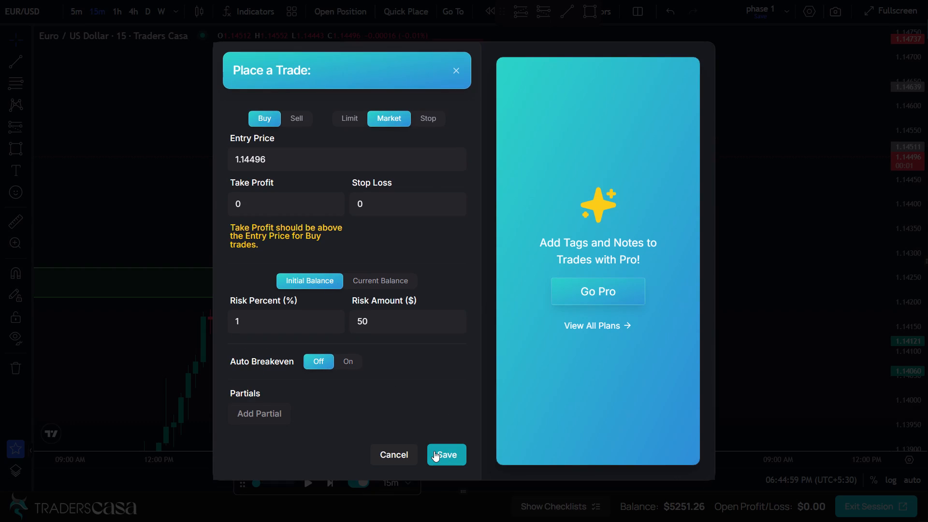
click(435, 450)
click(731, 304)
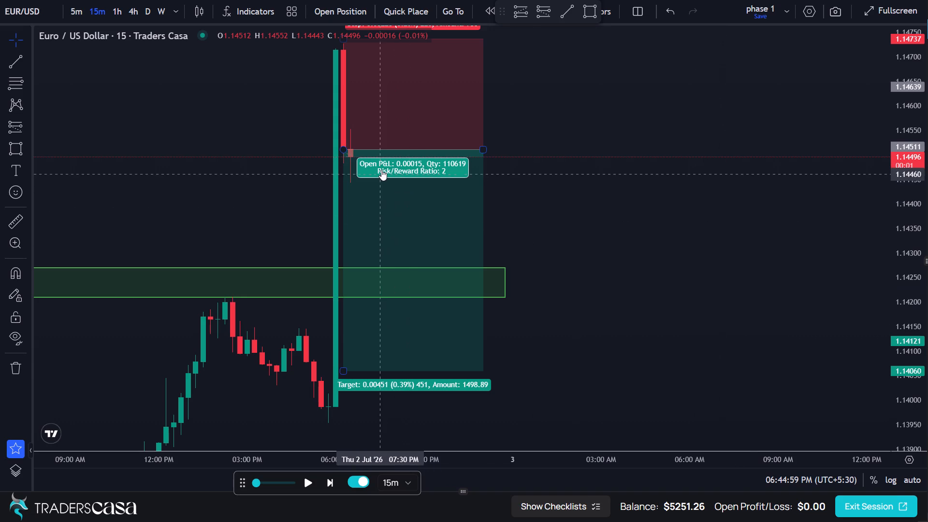
Place a sell limit trade from the short position: entry 1.14513, take profit 1.14062, stop loss 1.14739, 1% risk ($50).
click(391, 204)
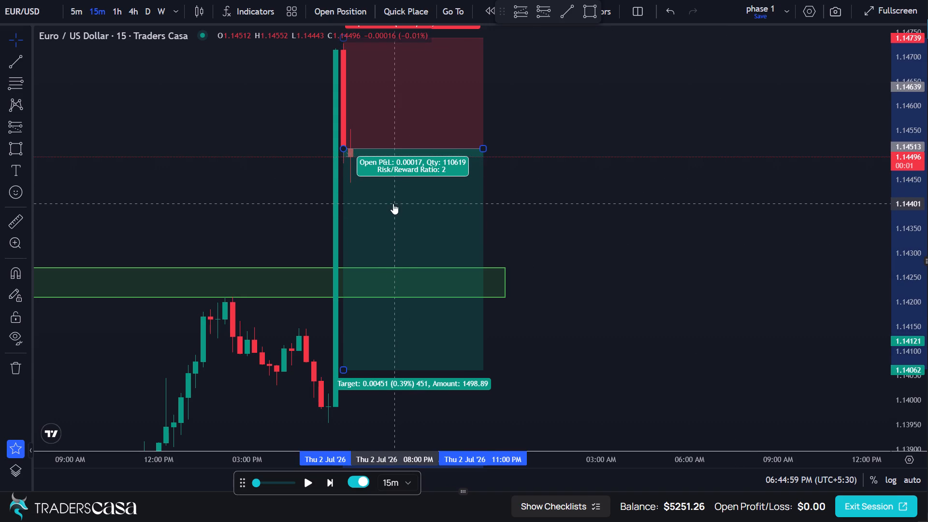
click(350, 13)
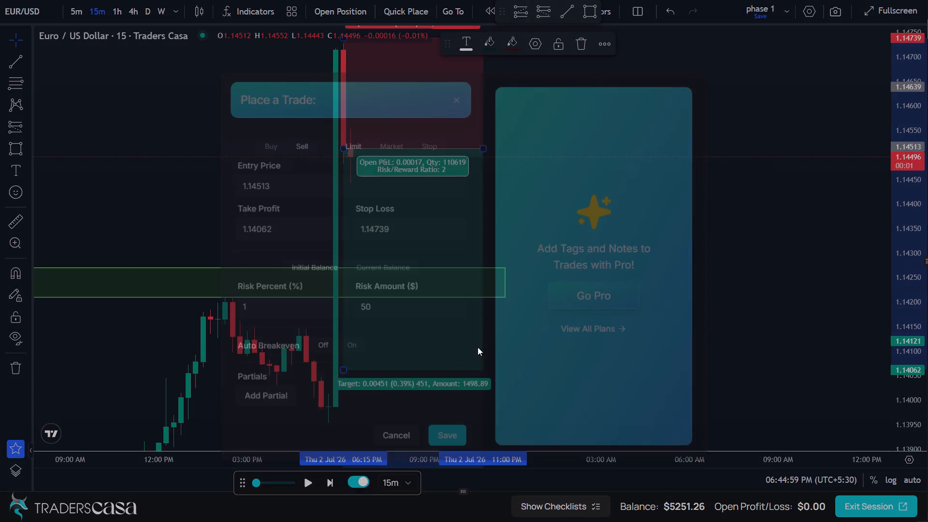
click(436, 433)
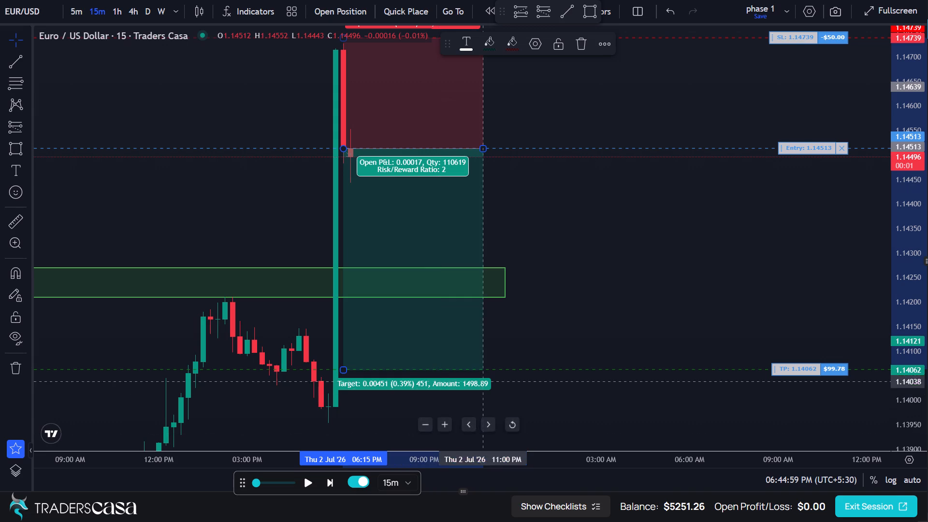
Advance the replay through further 15-minute candles, up to 12:44:59 AM on 3 July.
click(331, 482)
click(330, 481)
triple_click(330, 481)
triple_click(330, 481)
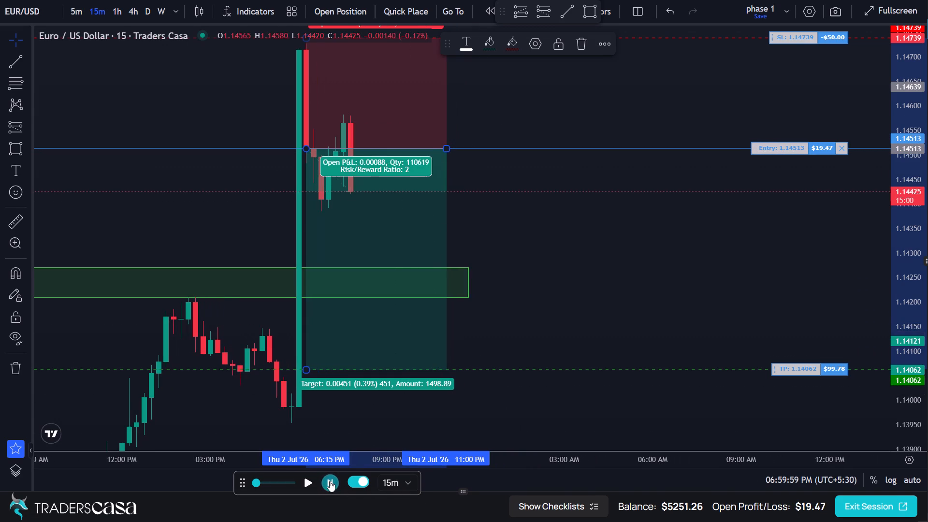
triple_click(330, 481)
triple_click(330, 481)
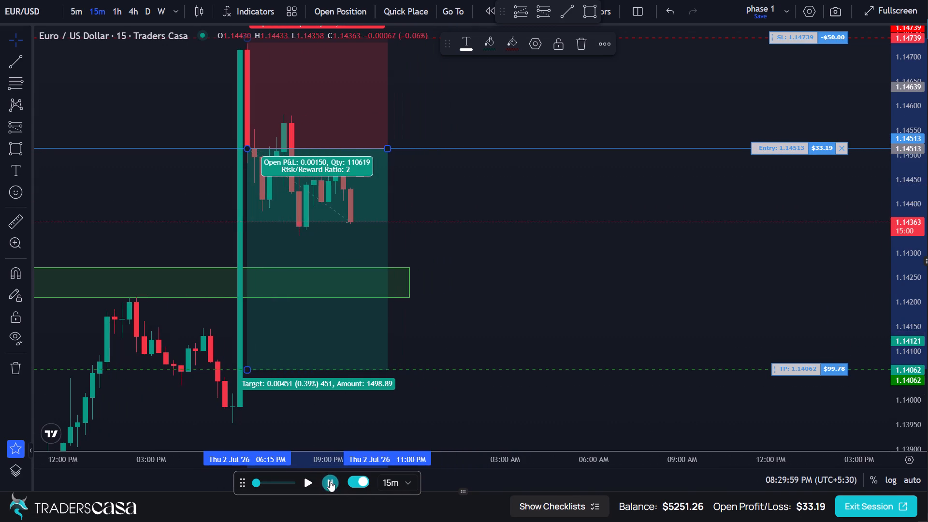
triple_click(330, 481)
triple_click(330, 481)
triple_click(329, 480)
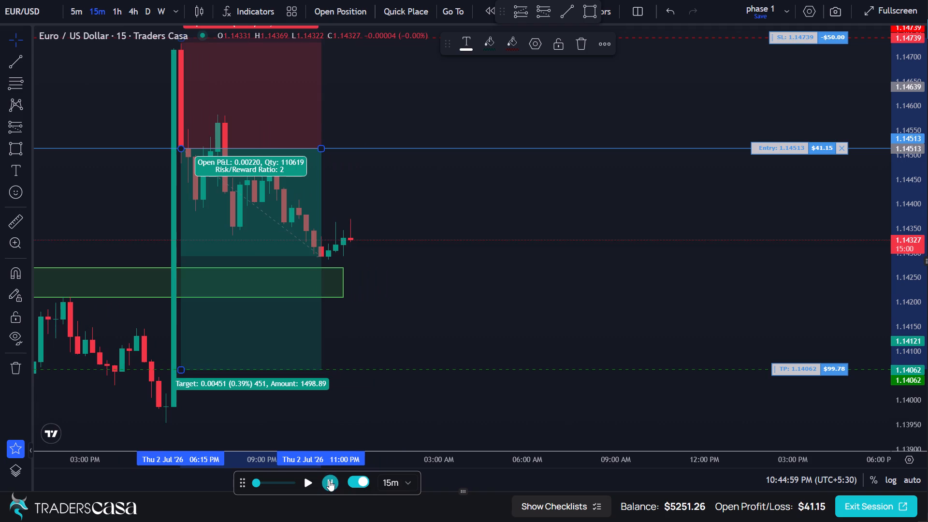
click(329, 480)
triple_click(329, 480)
triple_click(329, 480)
double_click(329, 480)
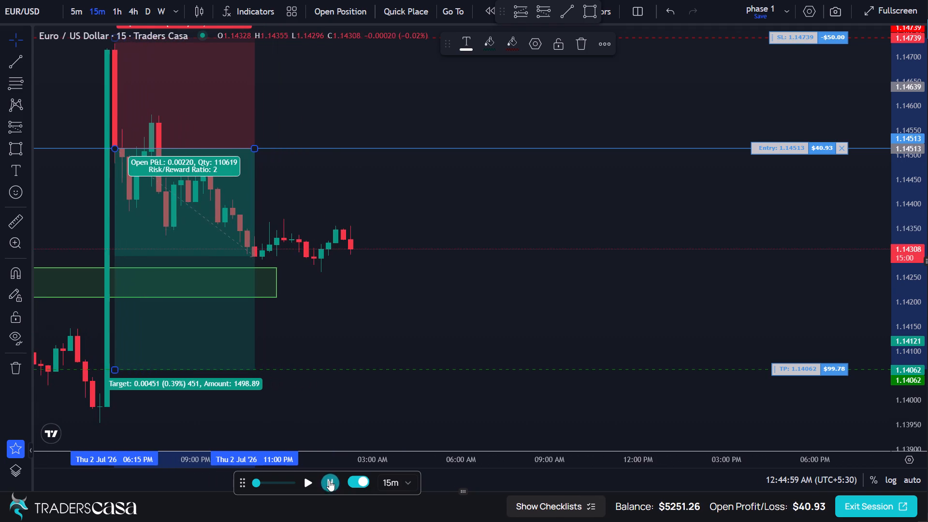
Advance the replay with the short trade running, up to 07:59:59 AM on 3 July.
triple_click(329, 480)
triple_click(329, 480)
triple_click(329, 480)
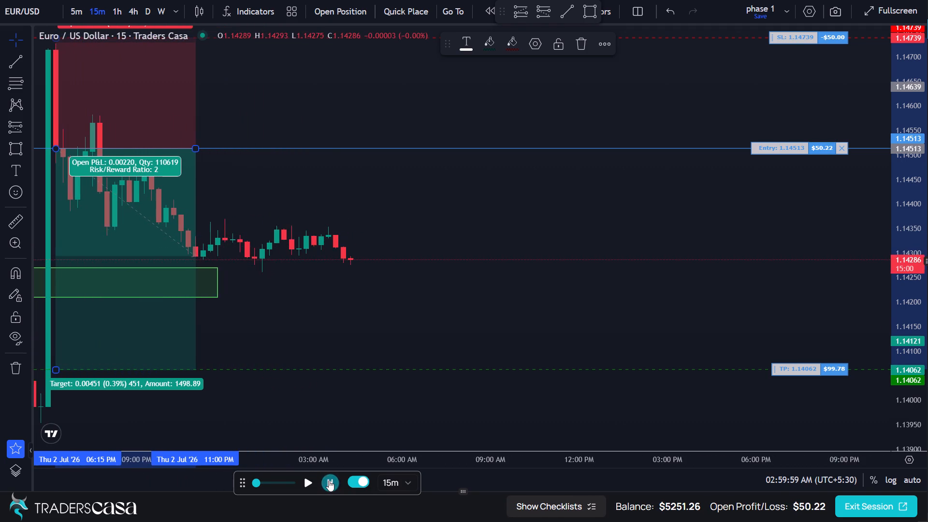
triple_click(329, 480)
triple_click(329, 480)
triple_click(328, 480)
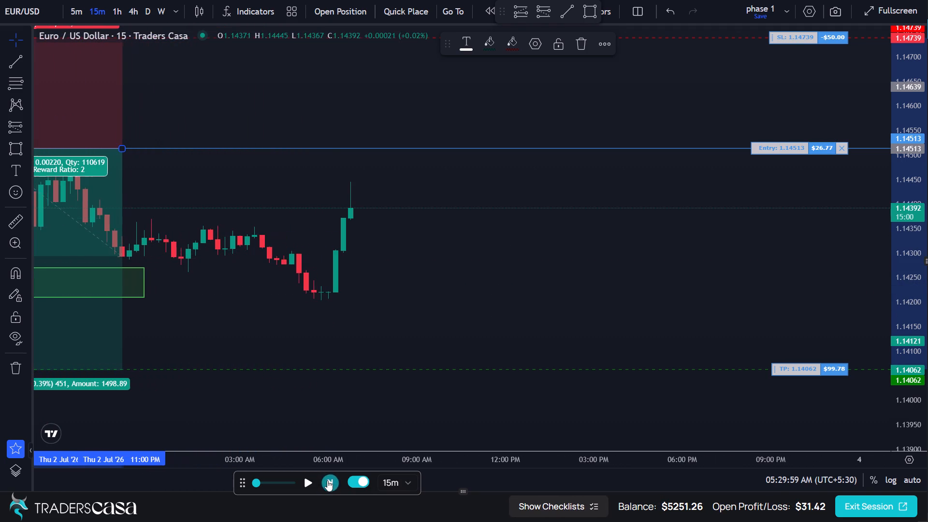
triple_click(327, 480)
triple_click(327, 480)
triple_click(326, 480)
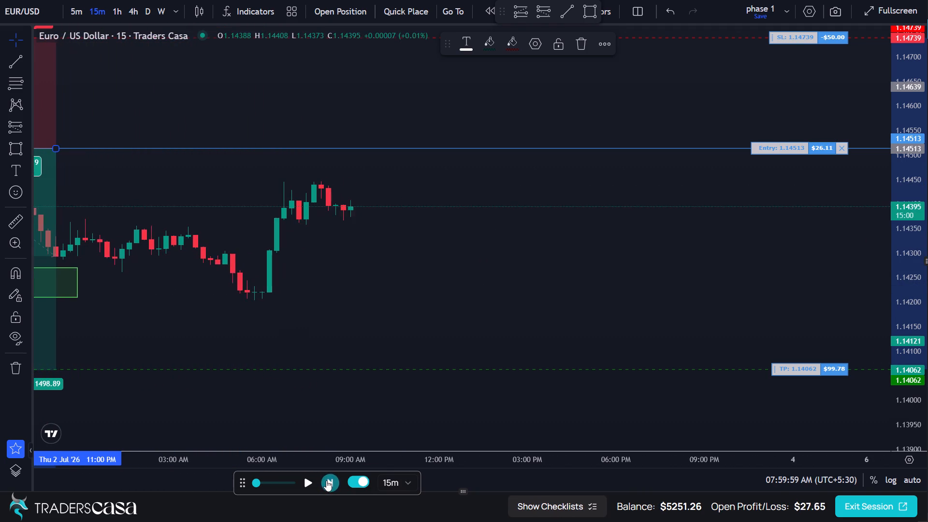
Advance the replay to 01:14:59 PM on 3 July and review the running short trade against its original setup.
triple_click(326, 480)
double_click(326, 481)
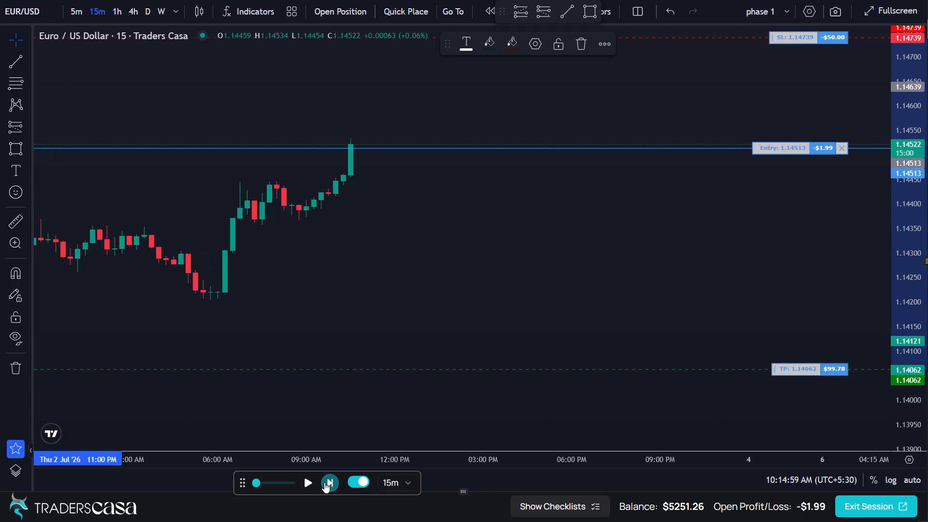
click(324, 481)
triple_click(324, 481)
triple_click(323, 480)
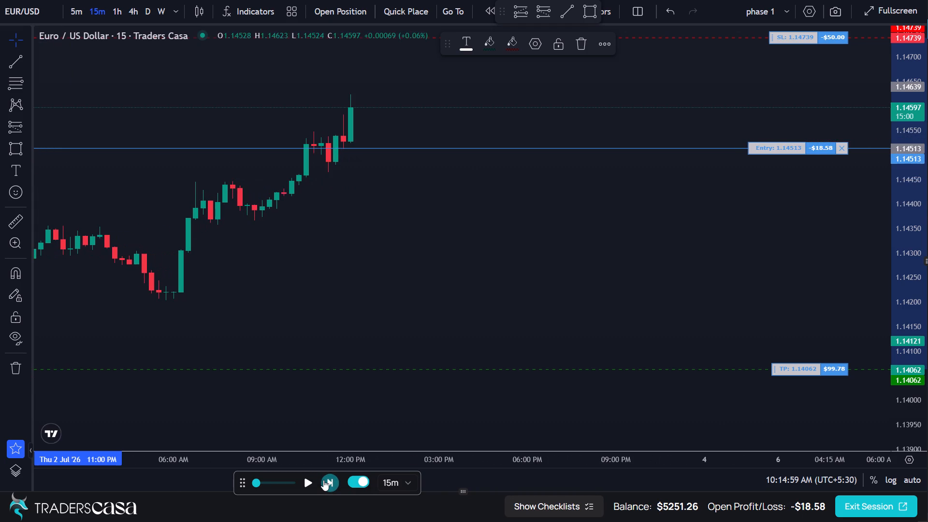
triple_click(323, 480)
triple_click(323, 480)
click(323, 480)
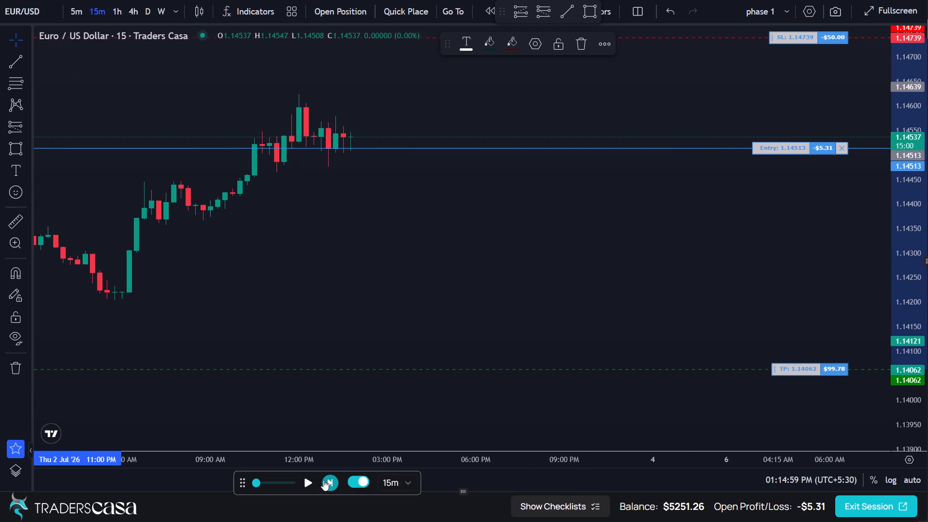
drag(304, 239, 742, 266)
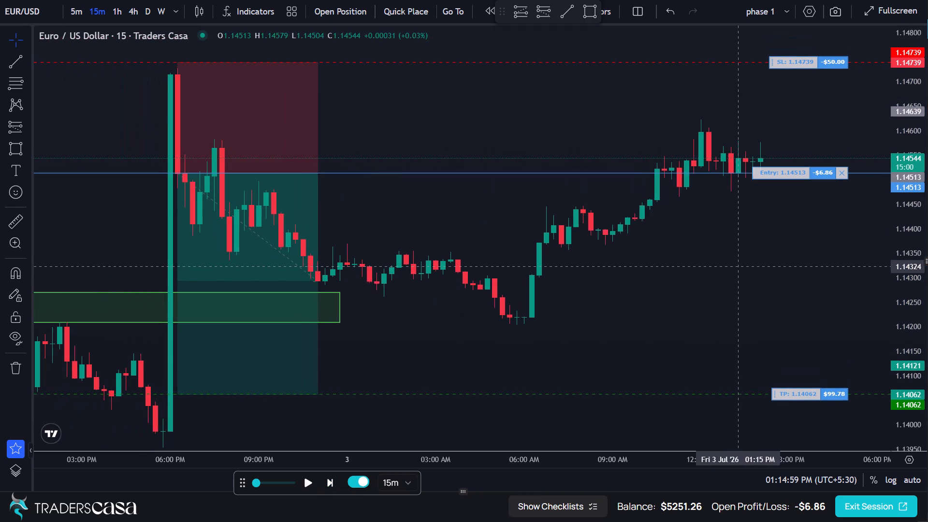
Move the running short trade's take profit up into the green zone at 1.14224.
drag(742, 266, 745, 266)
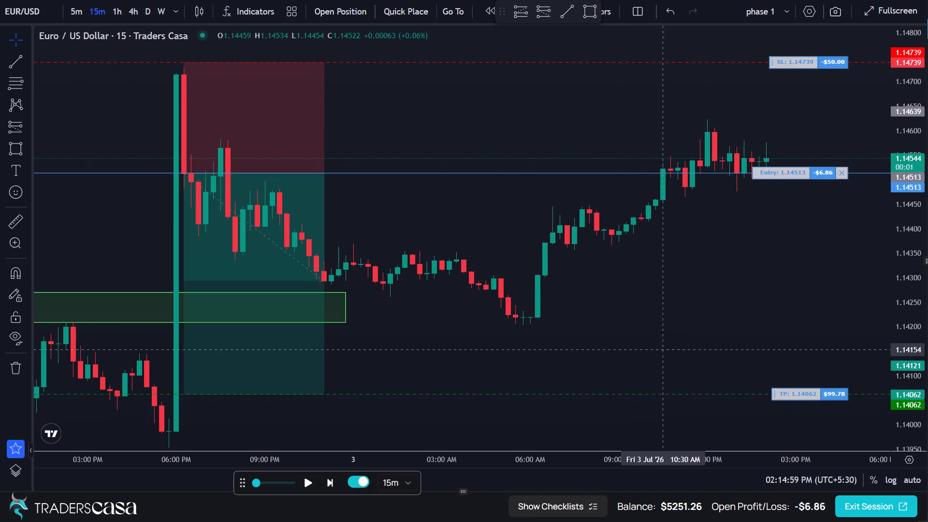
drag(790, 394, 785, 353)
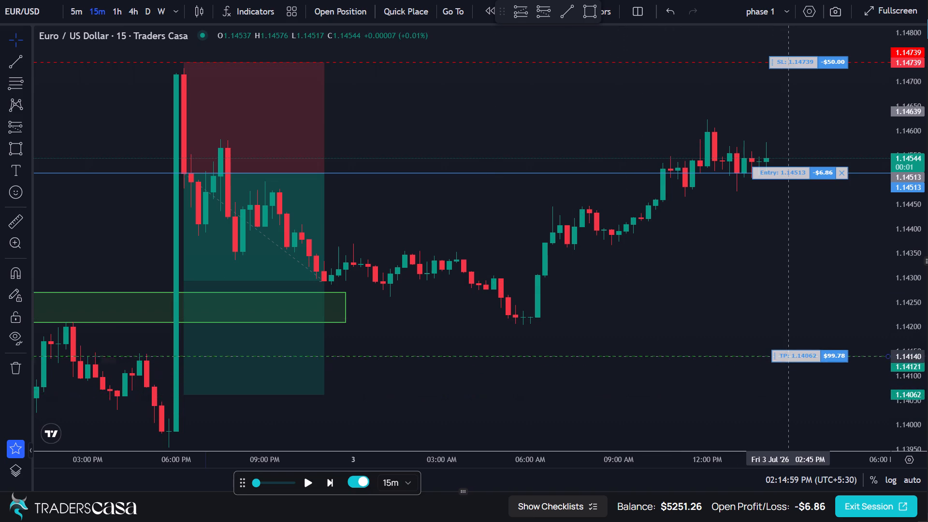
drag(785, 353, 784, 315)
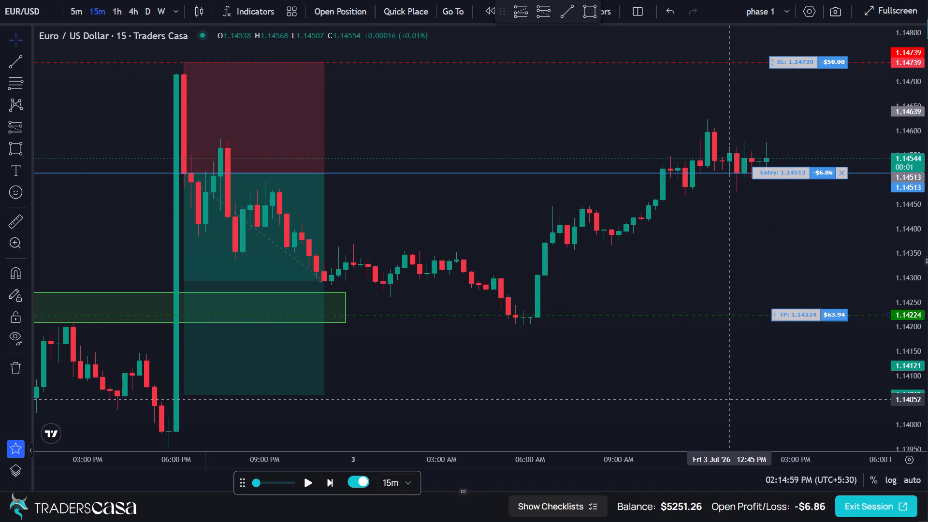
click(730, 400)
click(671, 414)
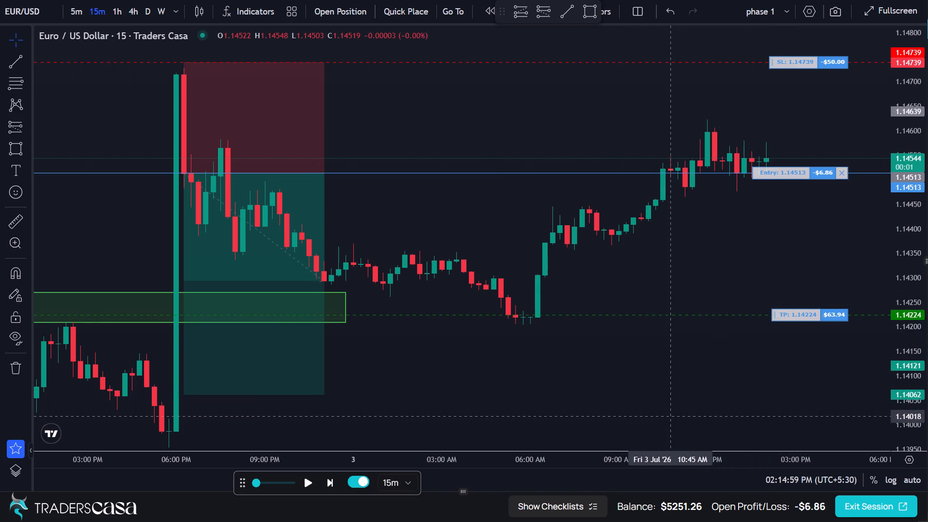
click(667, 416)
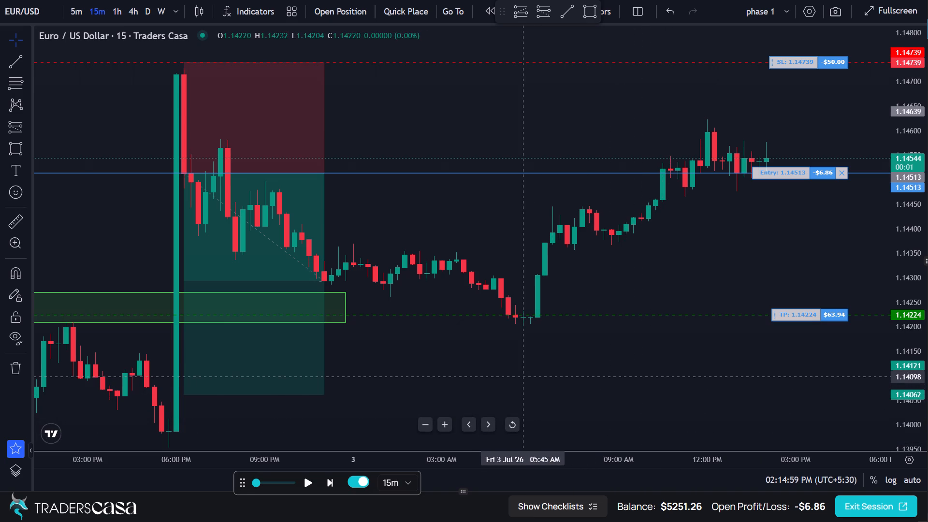
Move the short trade's take profit down to 1.14057, near the bottom of the short position's target box.
drag(792, 315, 788, 327)
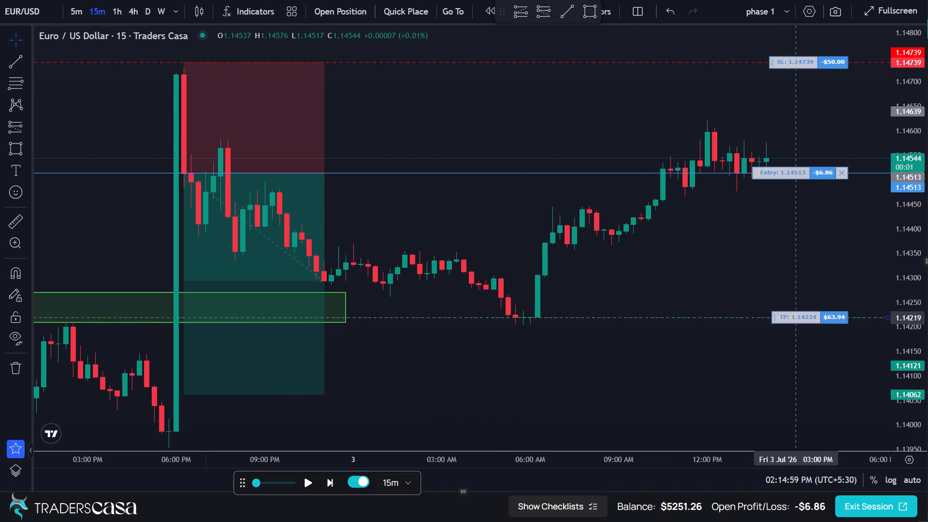
drag(788, 327, 791, 397)
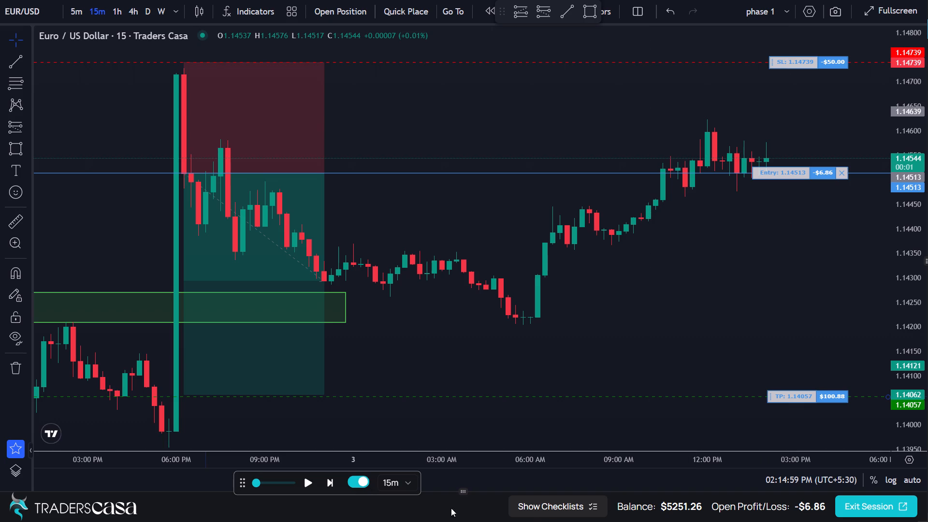
Advance the replay through 15-minute candles with the short trade running, up to 06:59:59 PM on 3 July.
triple_click(326, 476)
triple_click(326, 475)
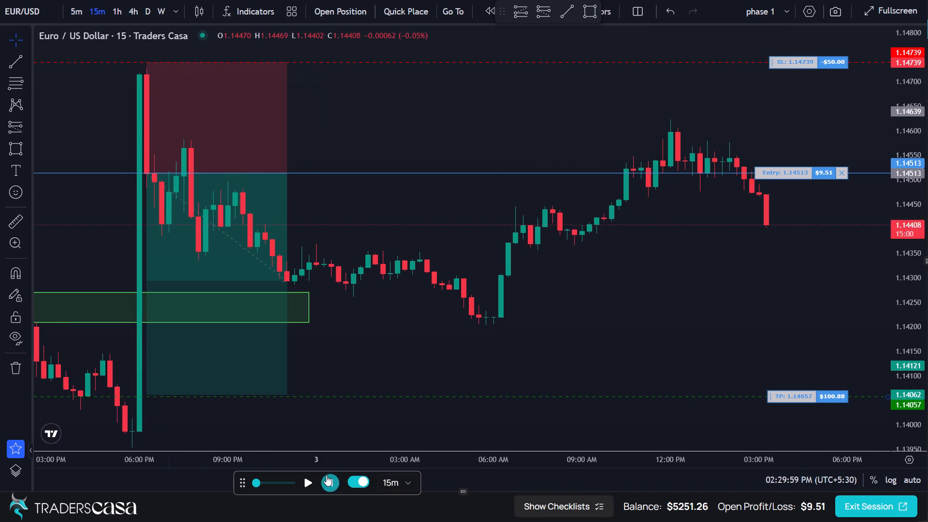
triple_click(326, 475)
triple_click(326, 475)
triple_click(326, 475)
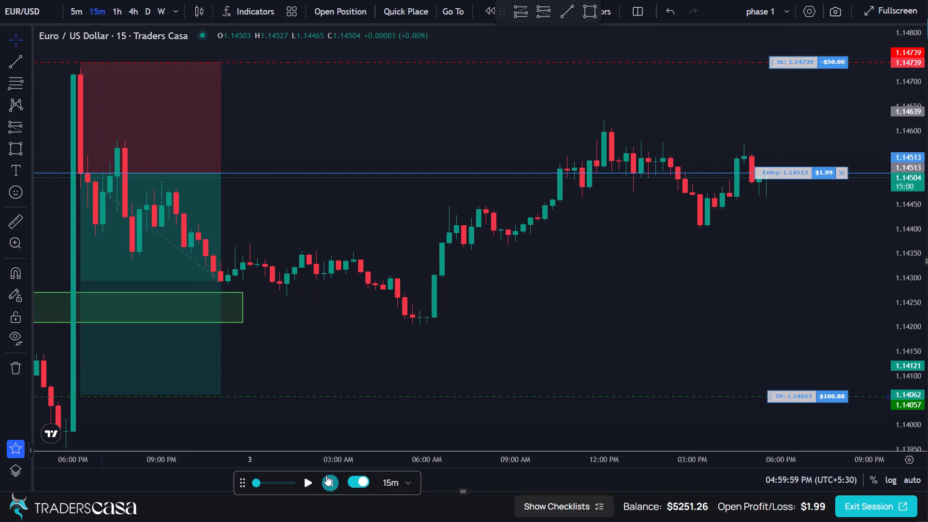
triple_click(326, 475)
triple_click(326, 475)
double_click(323, 475)
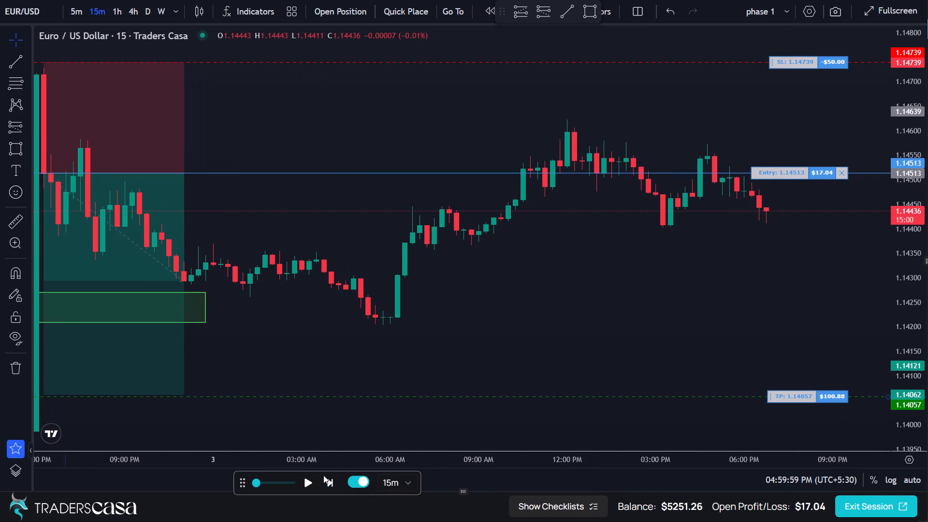
click(323, 478)
triple_click(323, 478)
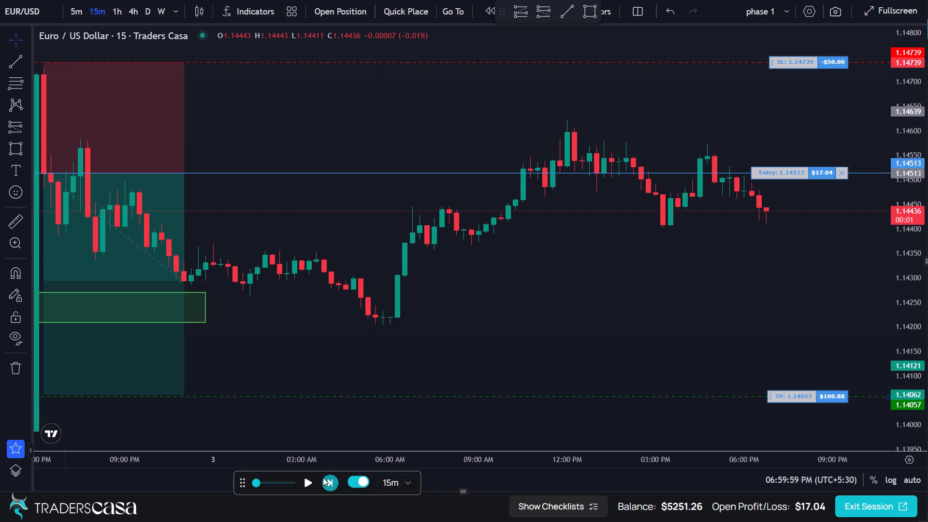
Advance the replay with the short trade still open, up to 12:14:59 AM on 4 July.
double_click(323, 478)
click(334, 480)
triple_click(334, 480)
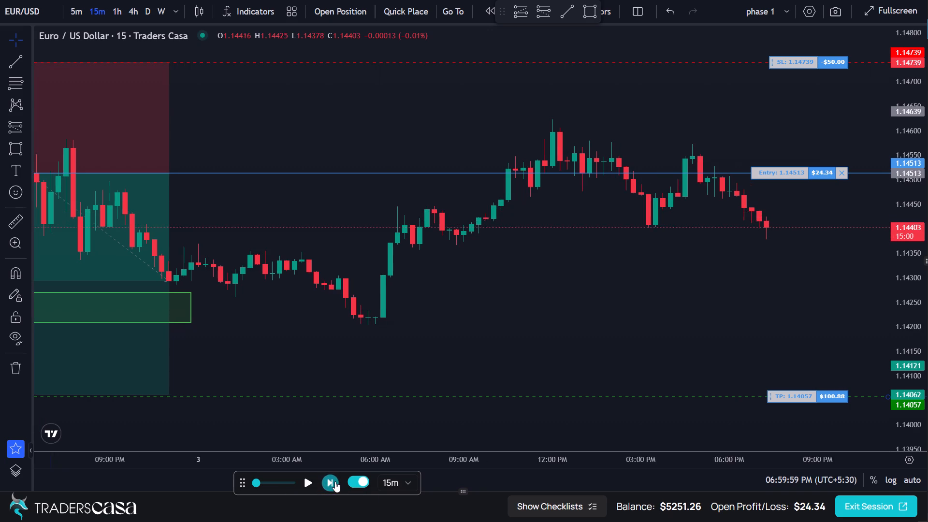
triple_click(334, 482)
triple_click(334, 482)
triple_click(334, 482)
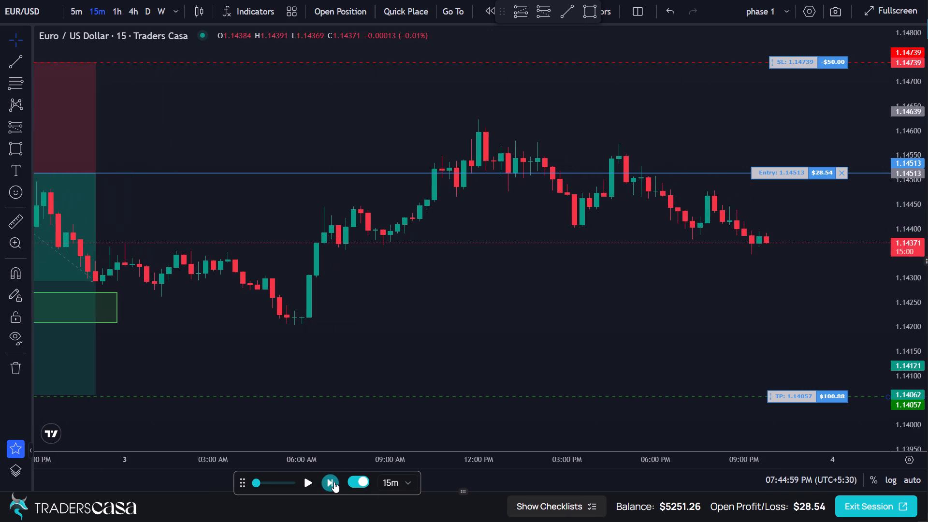
triple_click(333, 482)
double_click(333, 483)
triple_click(333, 483)
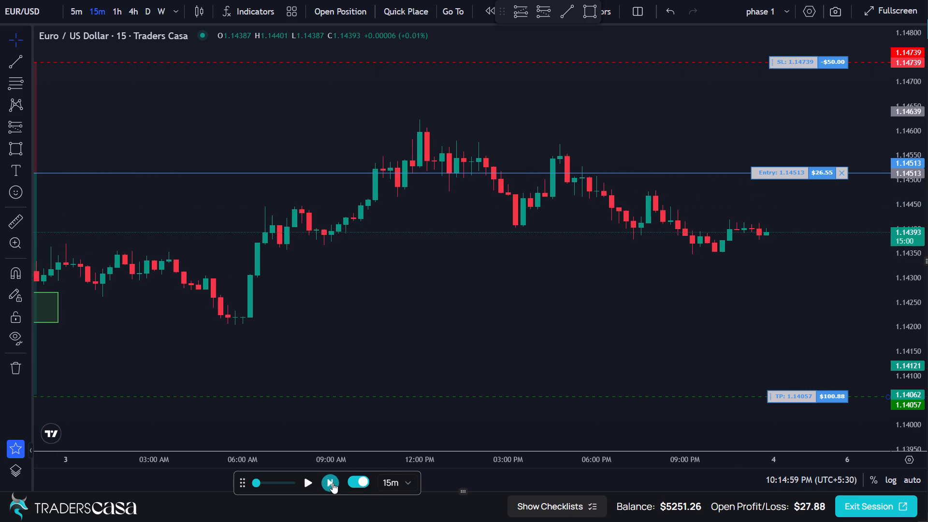
triple_click(332, 483)
triple_click(331, 484)
triple_click(331, 484)
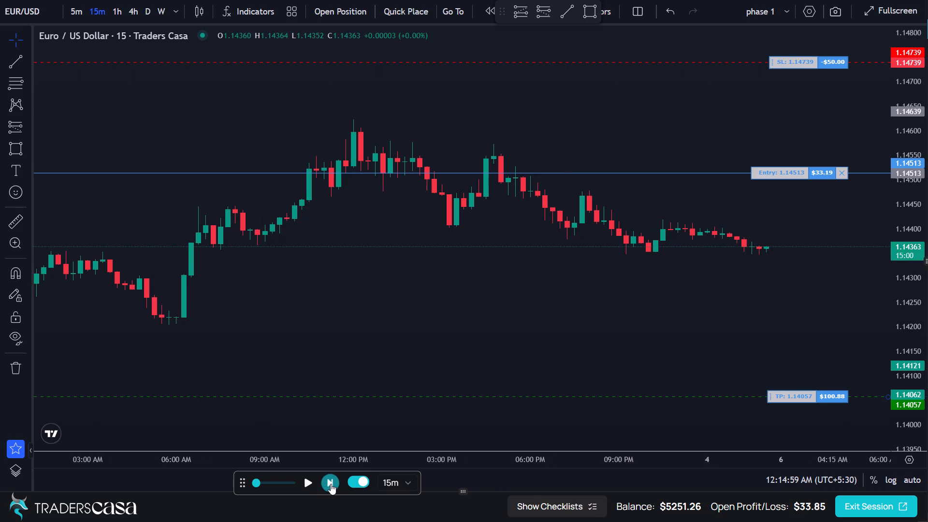
Advance the replay across the weekend with the short trade open, up to 09:29:59 AM on 6 July.
triple_click(331, 484)
double_click(331, 484)
triple_click(330, 485)
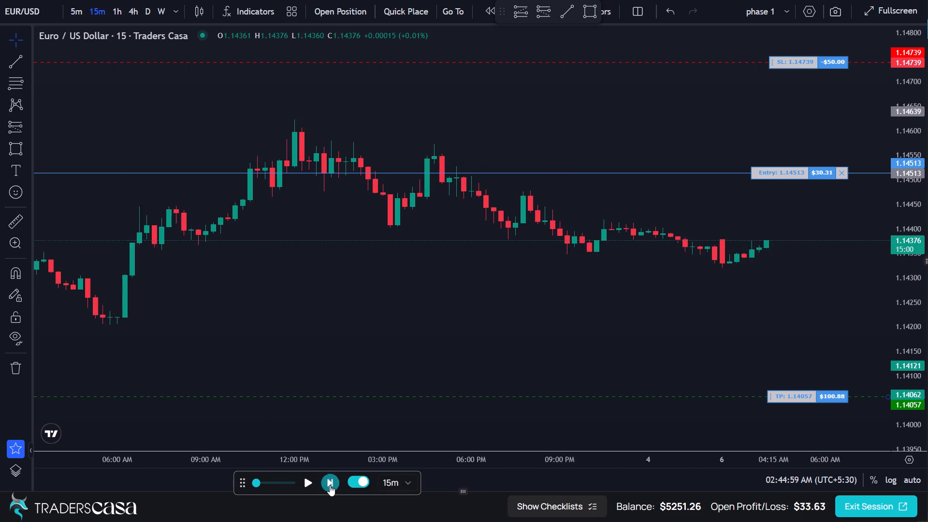
triple_click(330, 485)
triple_click(330, 485)
double_click(330, 485)
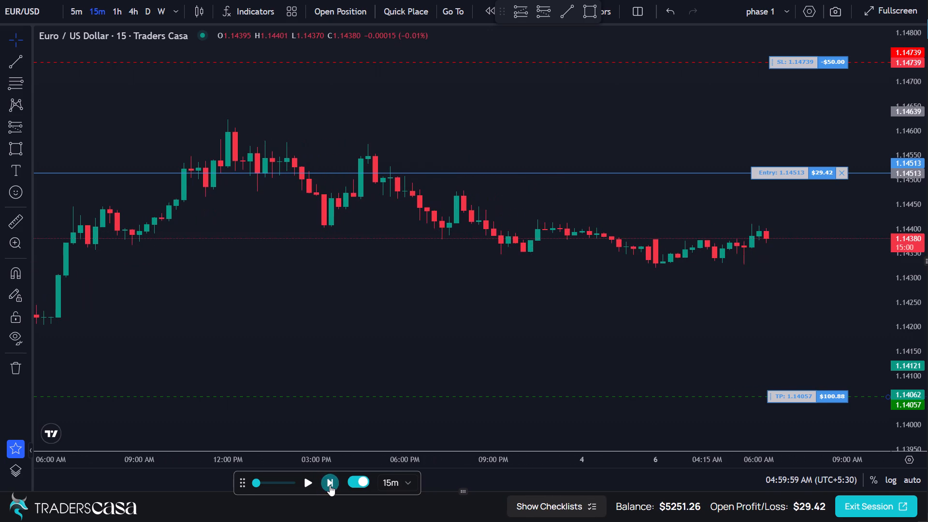
triple_click(330, 485)
triple_click(330, 485)
triple_click(330, 485)
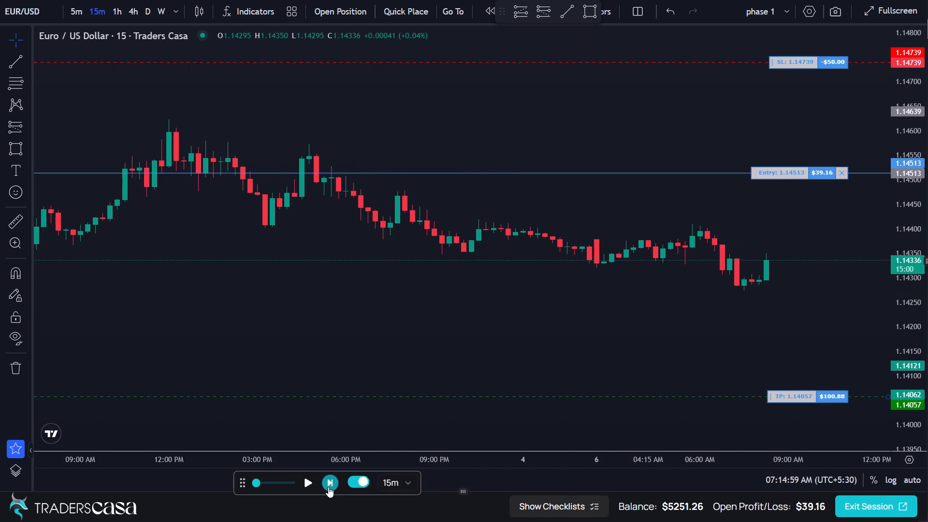
triple_click(328, 487)
click(328, 487)
triple_click(328, 487)
triple_click(328, 487)
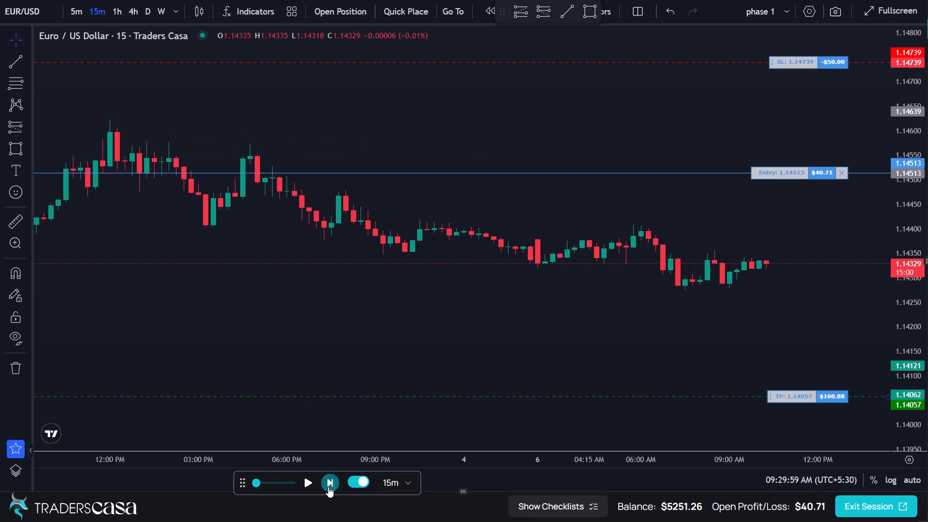
Advance the replay candle by candle to follow the short trade, up to 03:59:59 PM on 6 July.
triple_click(328, 487)
triple_click(327, 489)
triple_click(327, 489)
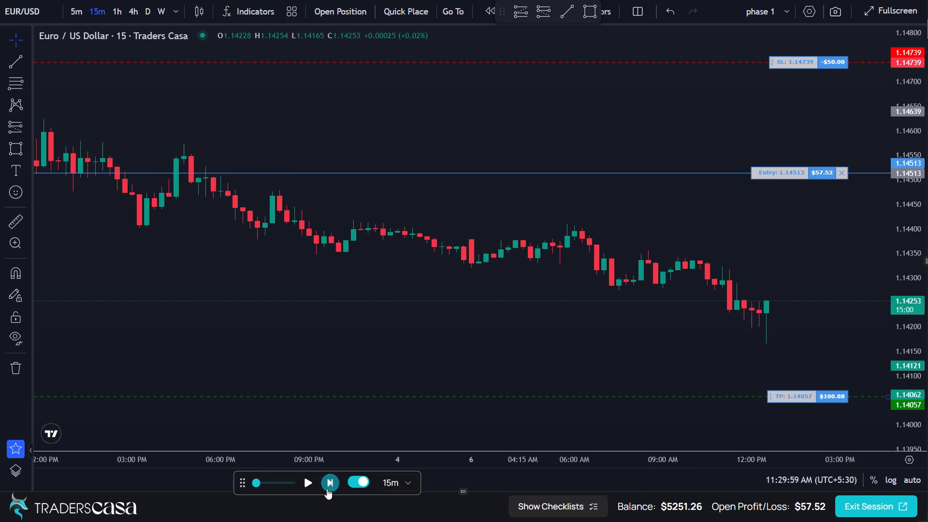
triple_click(326, 490)
triple_click(326, 490)
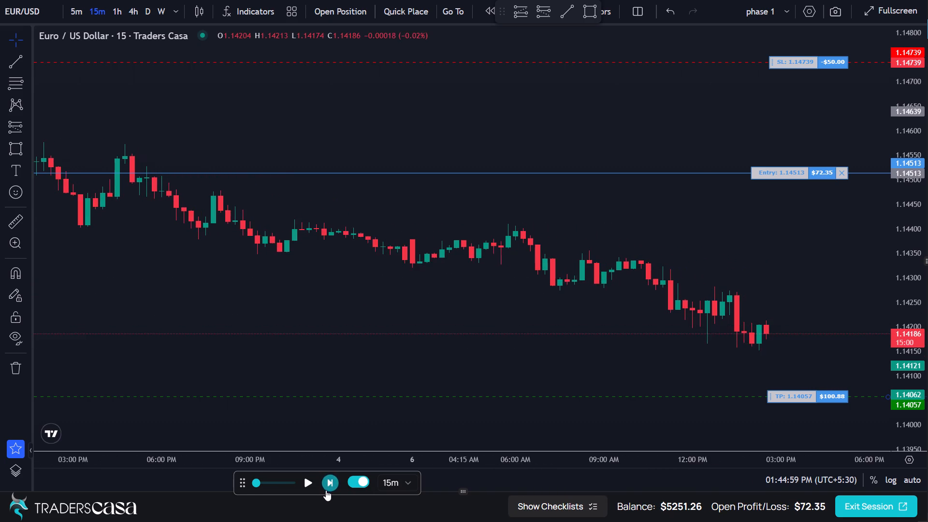
triple_click(326, 490)
click(326, 490)
click(325, 491)
double_click(325, 491)
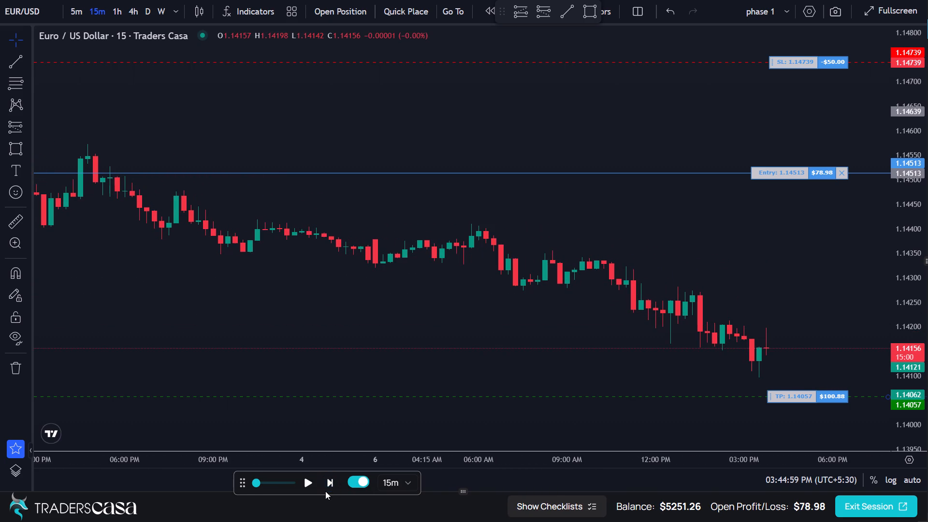
triple_click(323, 482)
triple_click(323, 482)
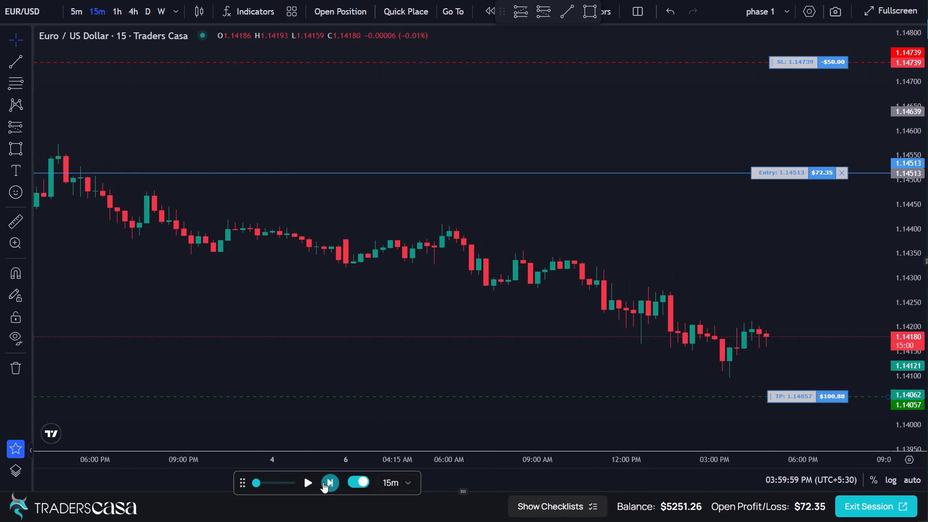
Advance the replay with the short trade running, up to 10:14:59 PM on 6 July.
triple_click(322, 483)
click(322, 483)
triple_click(322, 483)
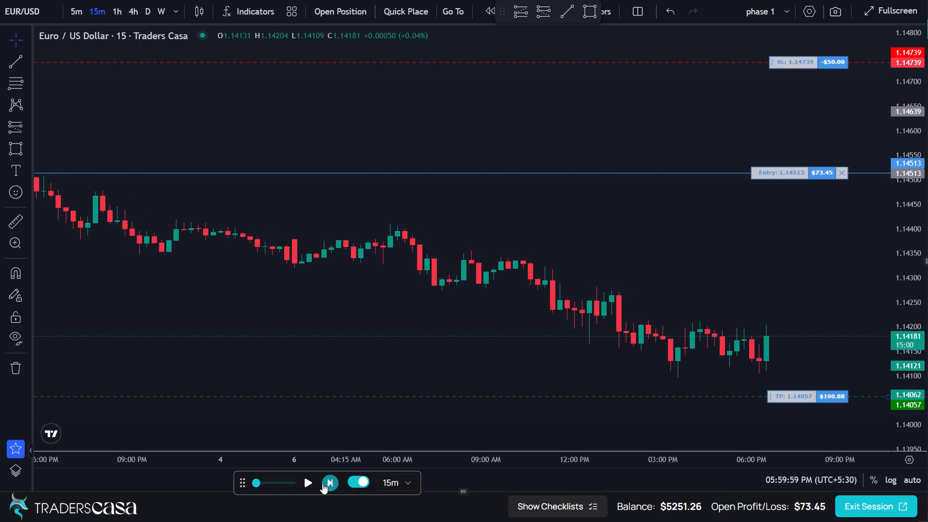
triple_click(322, 483)
triple_click(322, 485)
triple_click(322, 485)
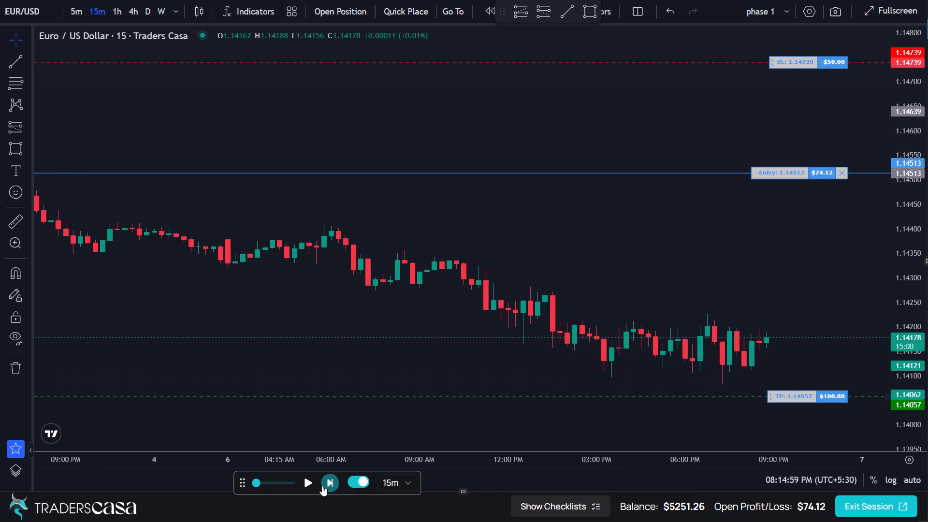
click(322, 485)
triple_click(322, 485)
triple_click(322, 485)
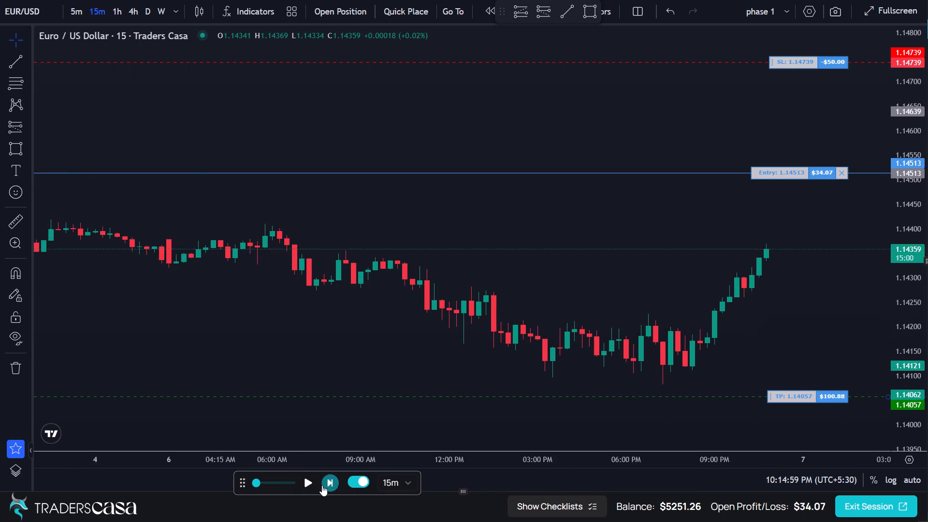
triple_click(322, 485)
double_click(321, 487)
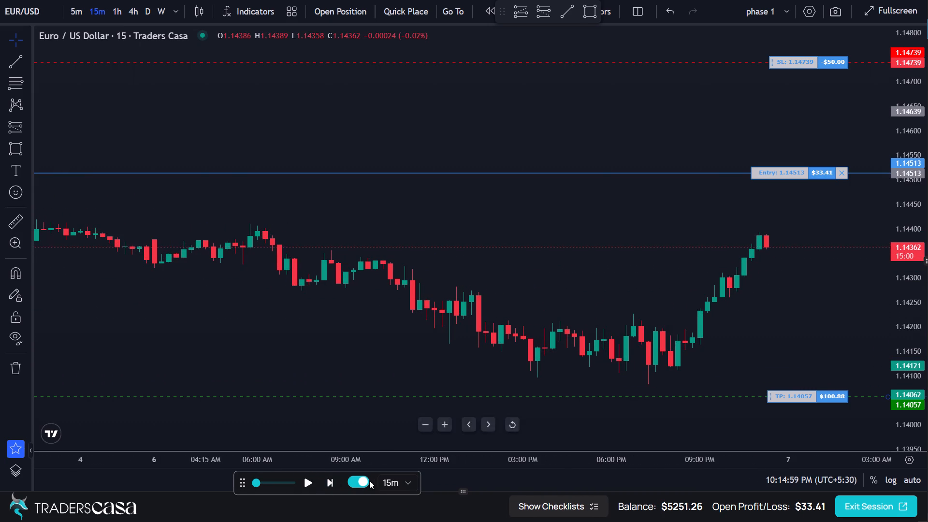
Advance the replay overnight with the short trade open, up to 05:44:59 AM on 7 July.
triple_click(332, 486)
click(328, 486)
triple_click(328, 486)
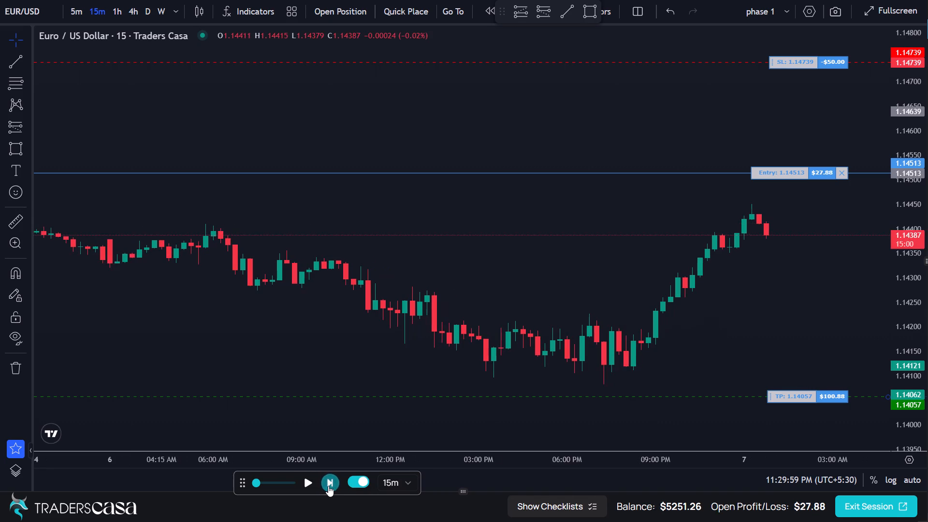
triple_click(328, 486)
triple_click(328, 486)
triple_click(328, 486)
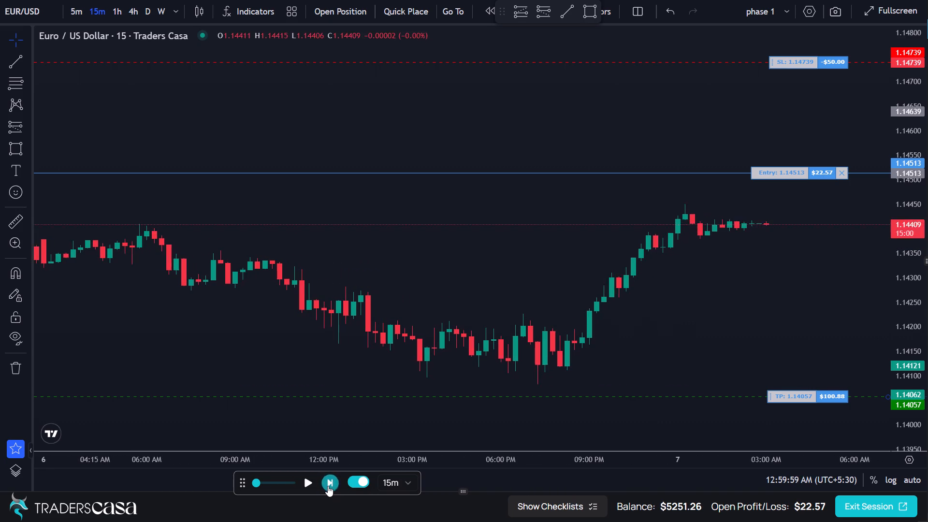
triple_click(328, 486)
triple_click(328, 488)
triple_click(328, 488)
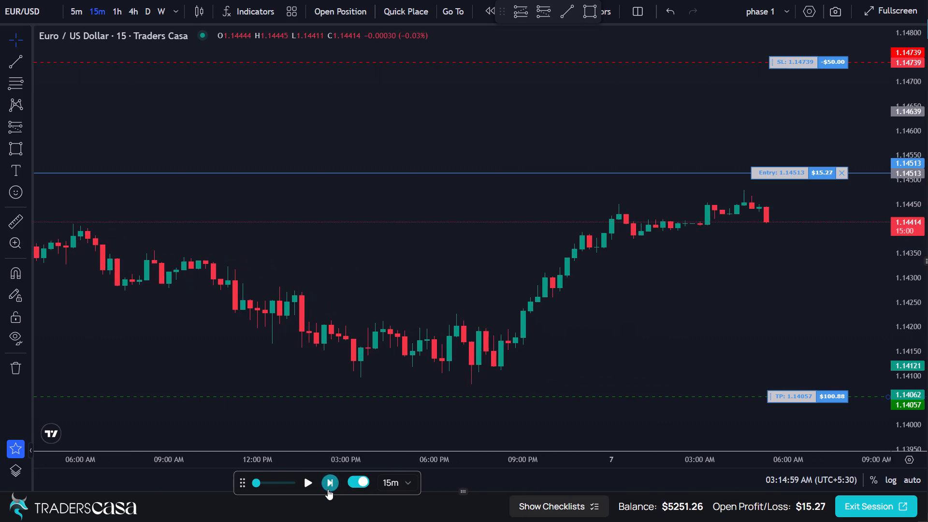
triple_click(328, 489)
triple_click(328, 489)
triple_click(328, 490)
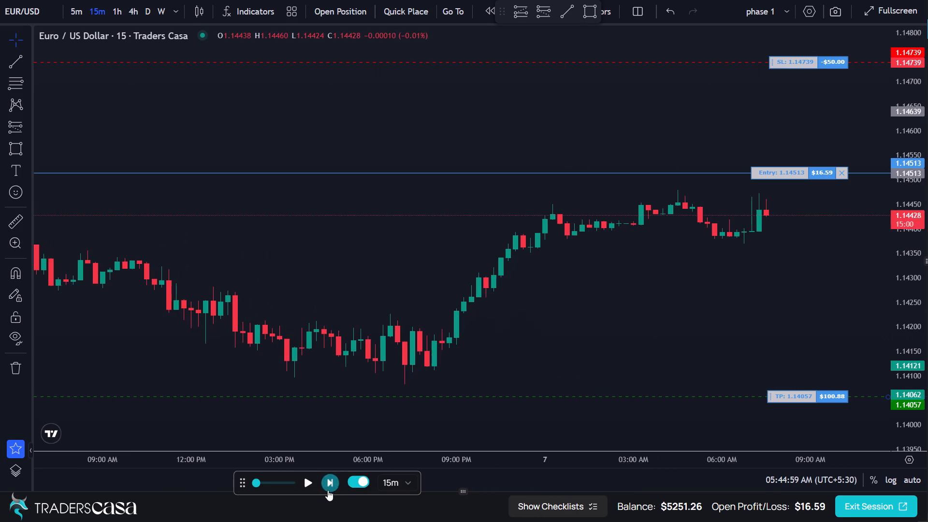
Advance the replay through further 15-minute candles with the short trade open, up to 01:14:59 PM on 7 July.
triple_click(328, 490)
triple_click(328, 490)
click(328, 490)
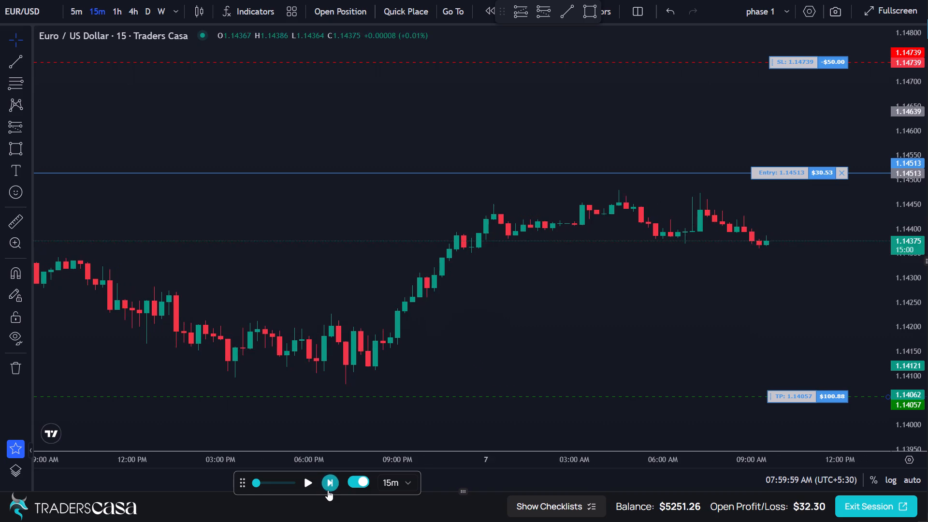
triple_click(328, 490)
triple_click(328, 491)
triple_click(328, 491)
triple_click(328, 491)
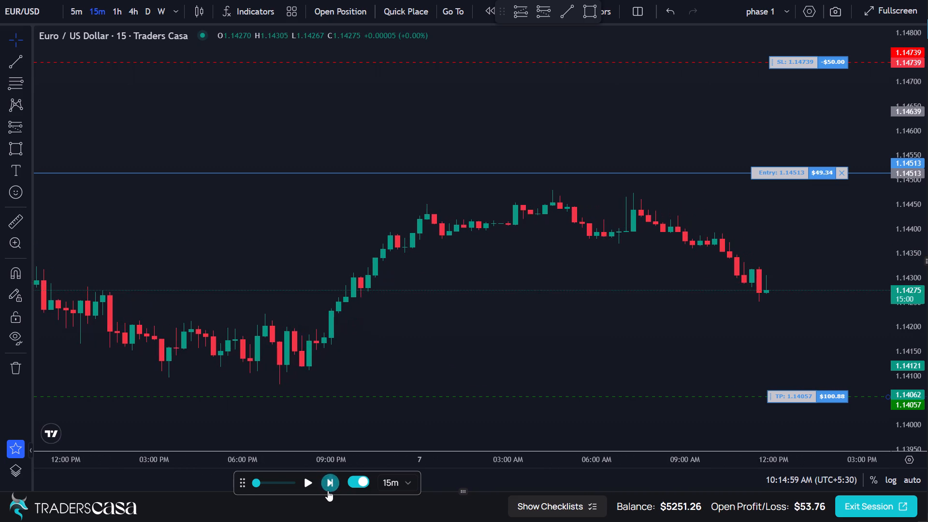
triple_click(327, 492)
click(327, 492)
double_click(327, 489)
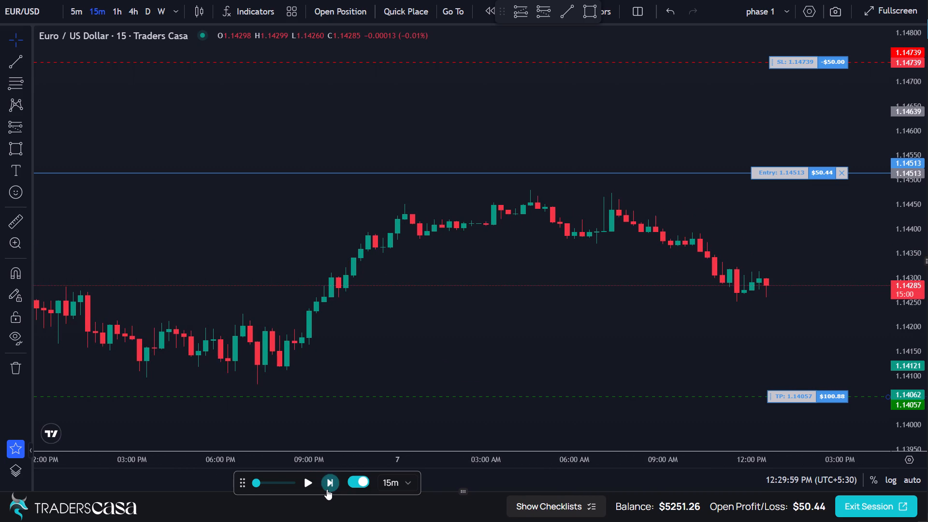
triple_click(327, 489)
triple_click(327, 489)
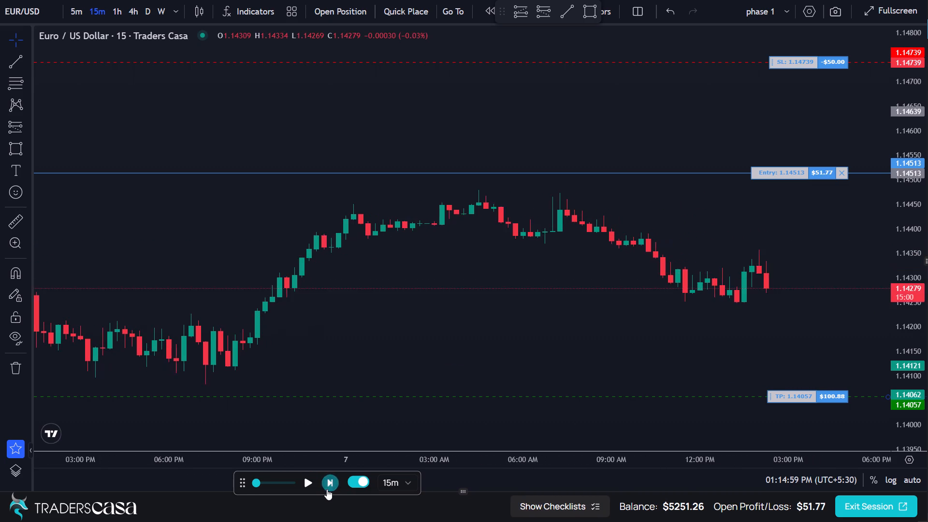
Advance the replay through 15-minute candles with the short trade open, up to 07:29:59 PM on 7 July.
triple_click(327, 489)
double_click(327, 489)
click(327, 489)
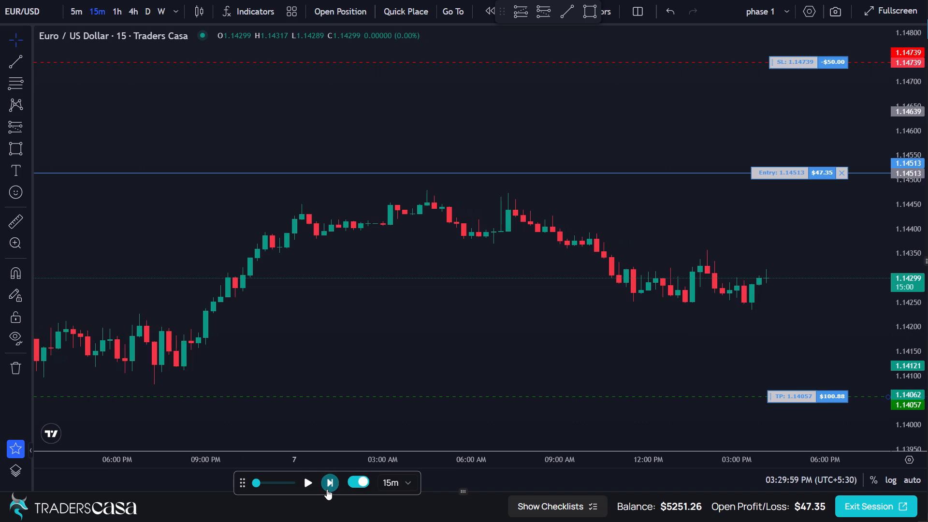
triple_click(327, 489)
triple_click(327, 489)
triple_click(327, 489)
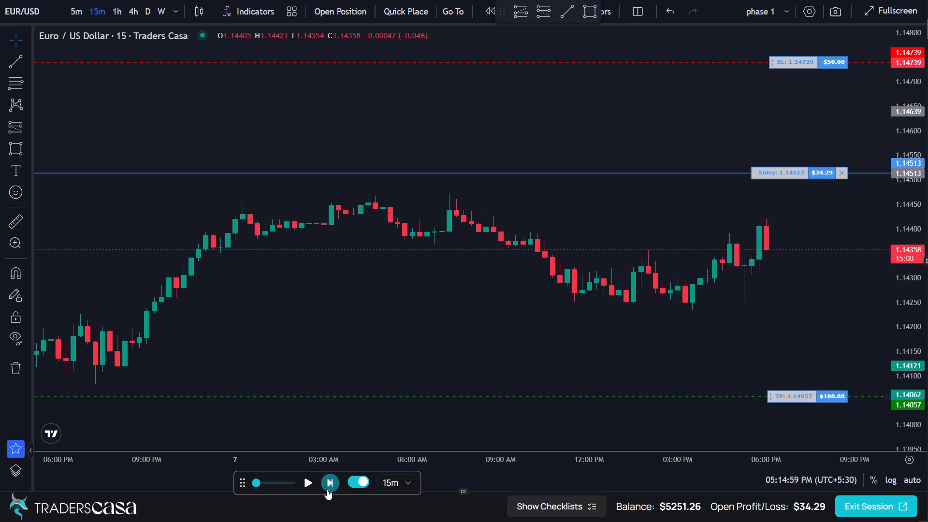
triple_click(327, 489)
double_click(327, 489)
double_click(327, 489)
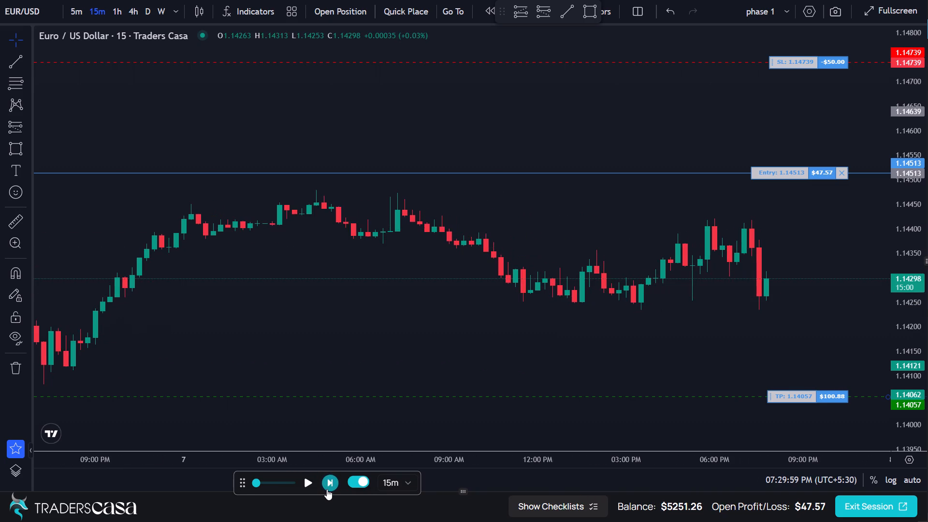
Advance the replay until the short trade closes at its 1.14057 target, up to 03:29:59 AM on 8 July.
double_click(326, 491)
double_click(326, 491)
triple_click(326, 489)
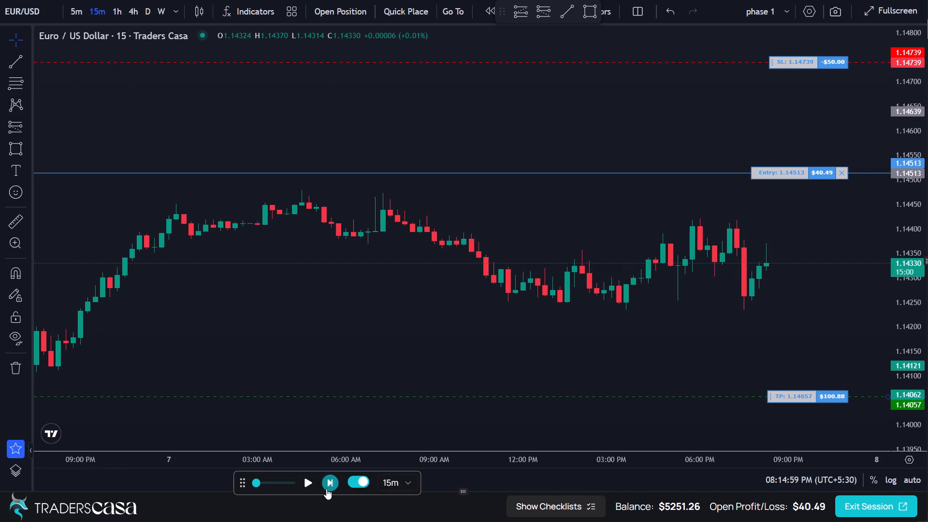
triple_click(326, 489)
triple_click(326, 489)
triple_click(326, 489)
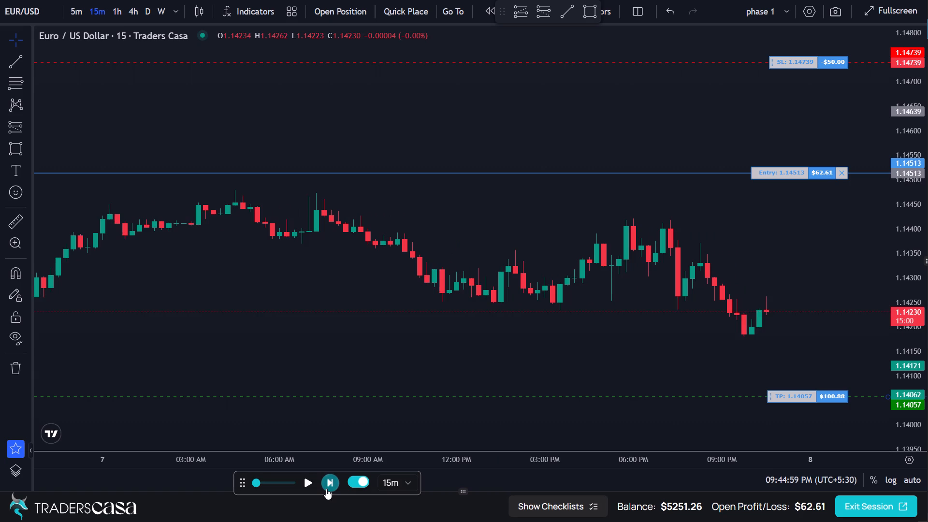
triple_click(326, 489)
triple_click(326, 489)
triple_click(326, 489)
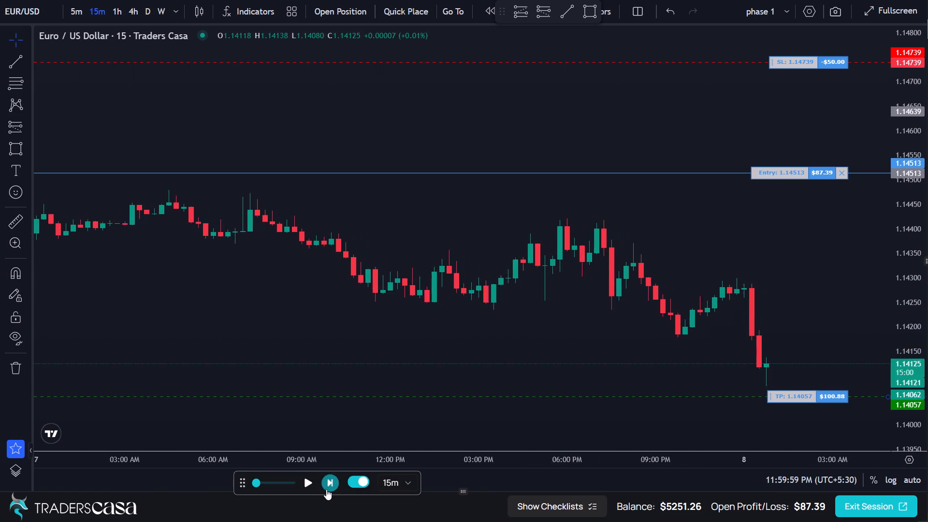
triple_click(326, 489)
click(326, 489)
triple_click(326, 489)
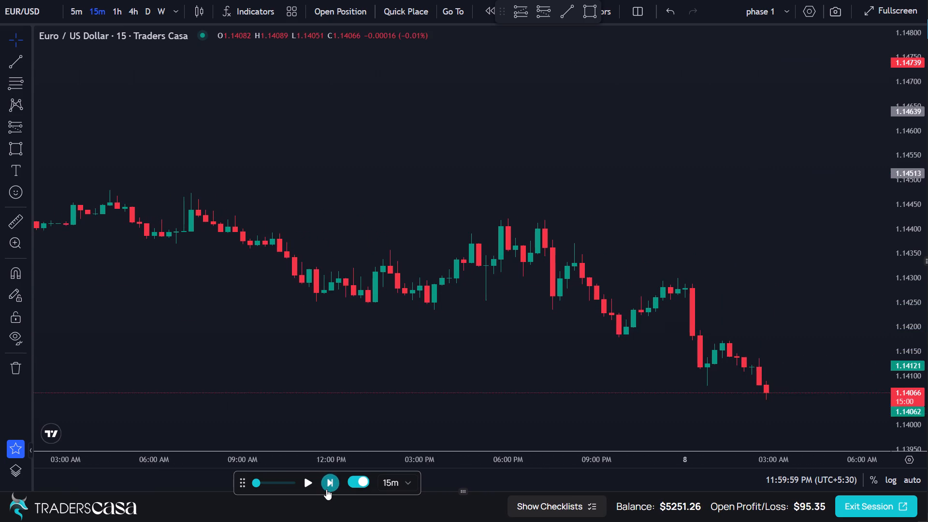
click(326, 489)
Examine the price swings from 2 to 8 July around the earlier trade, the marked zones and the latest decline.
scroll(441, 261, down, 5)
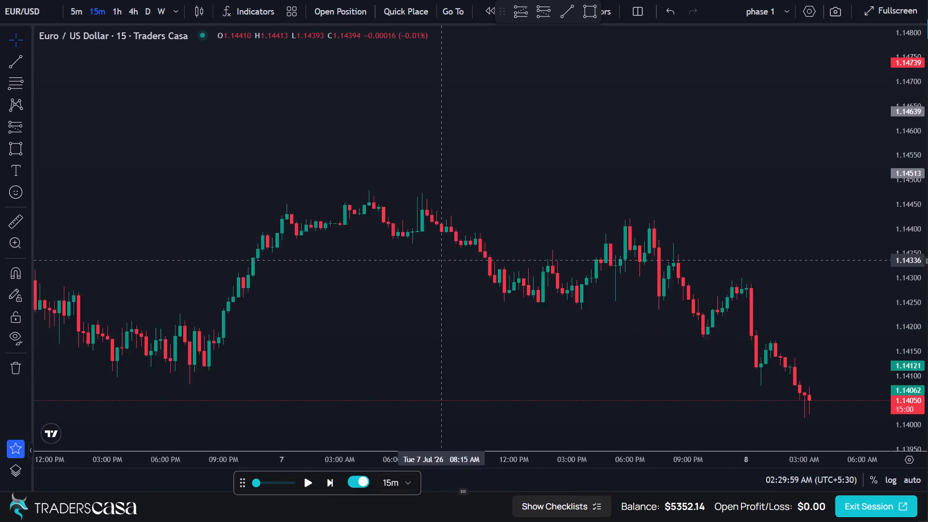
scroll(442, 261, down, 11)
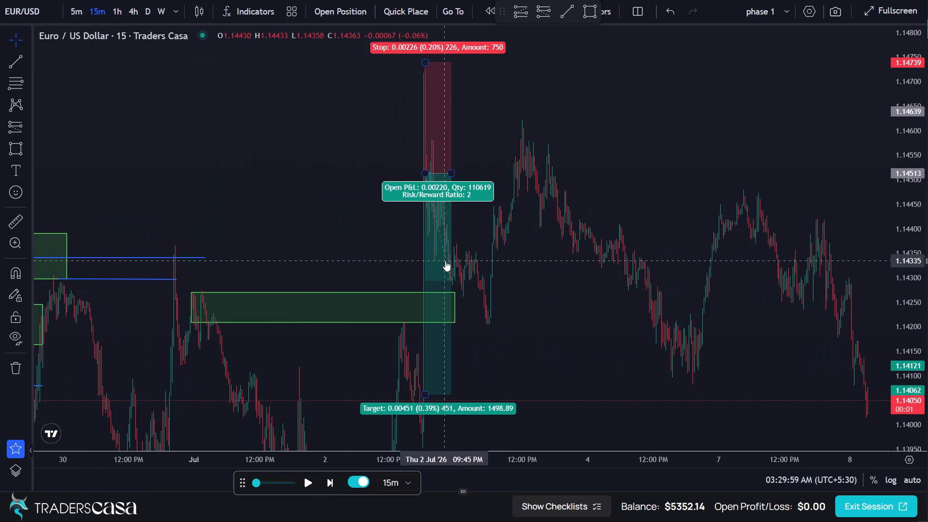
drag(627, 158, 377, 174)
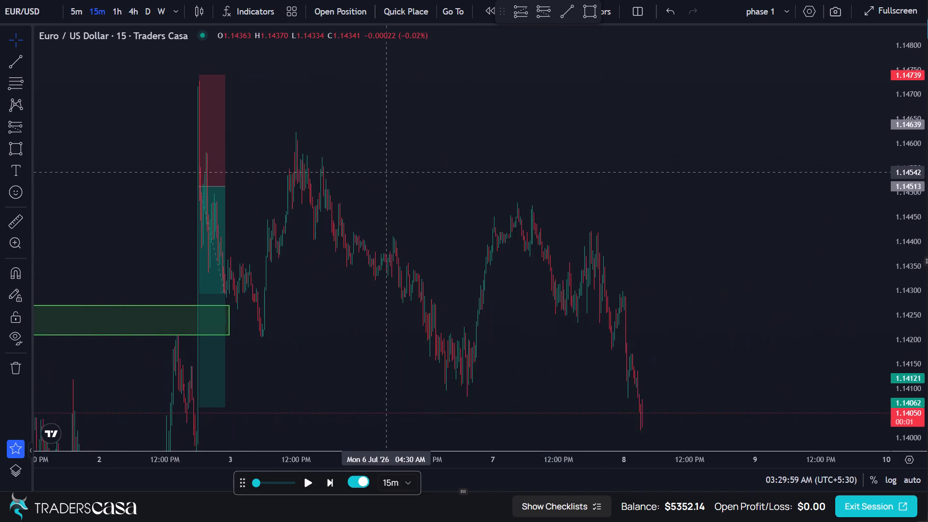
drag(377, 174, 375, 174)
drag(415, 200, 481, 64)
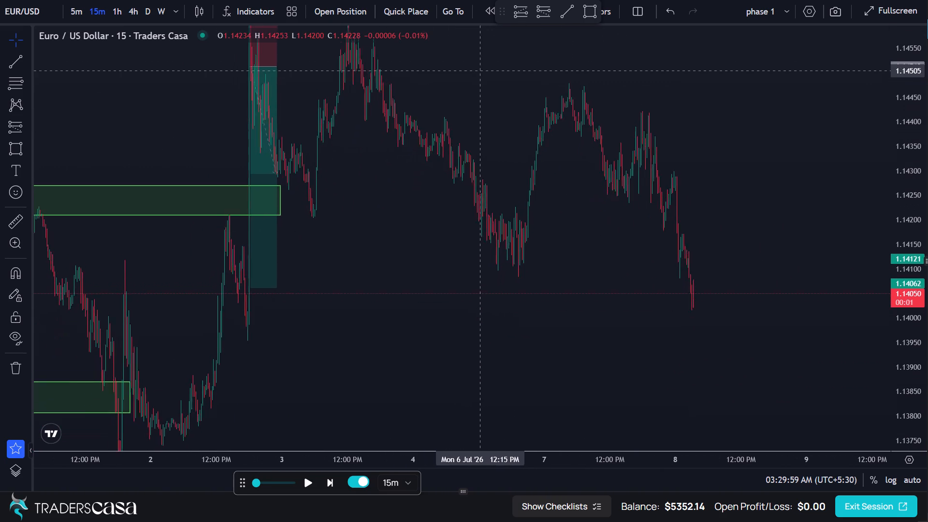
drag(481, 64, 481, 56)
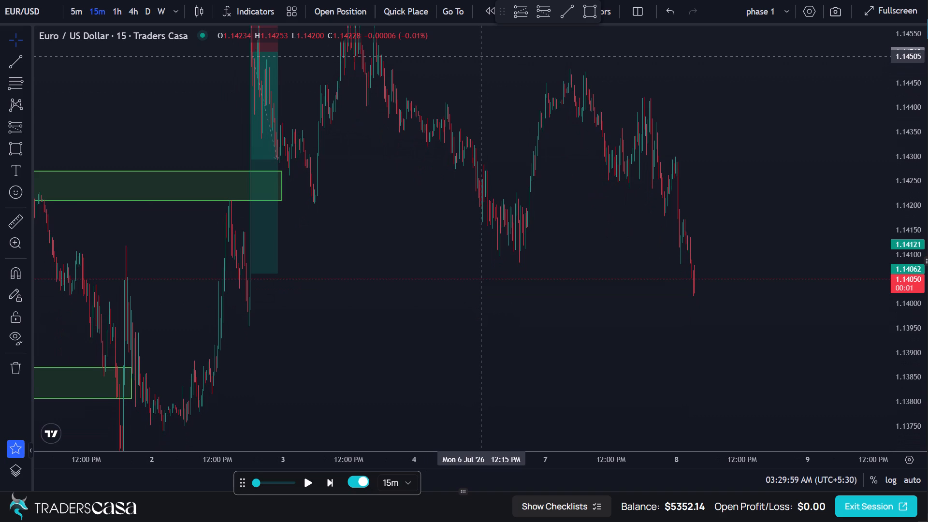
drag(532, 104, 591, 139)
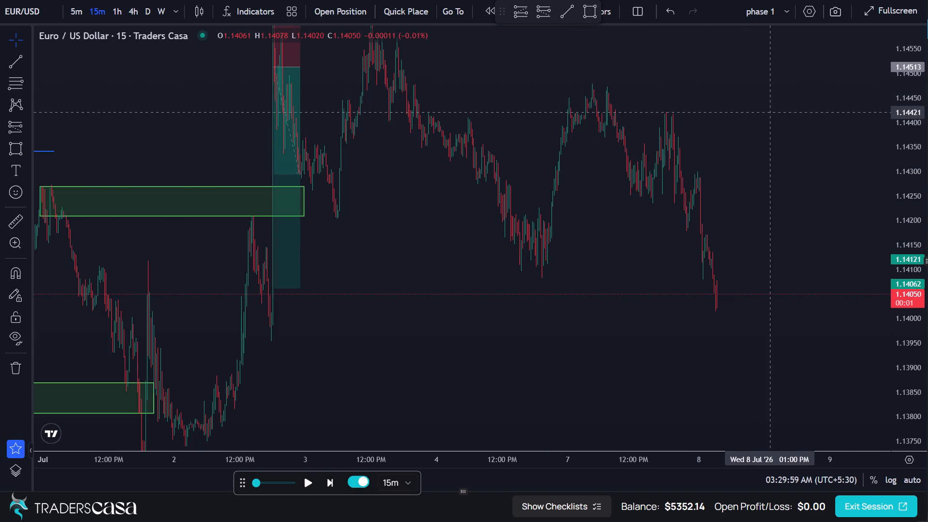
drag(770, 112, 624, 142)
scroll(613, 146, up, 5)
drag(486, 178, 592, 162)
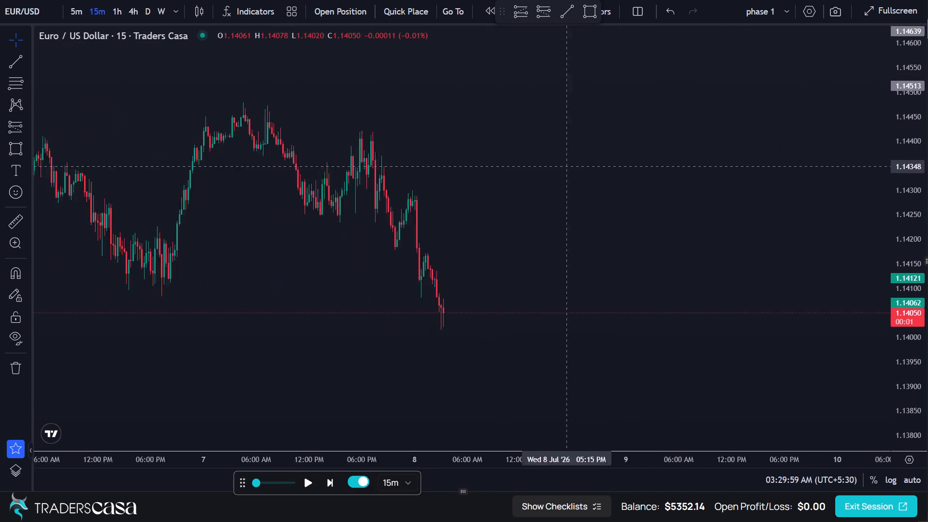
drag(592, 162, 782, 147)
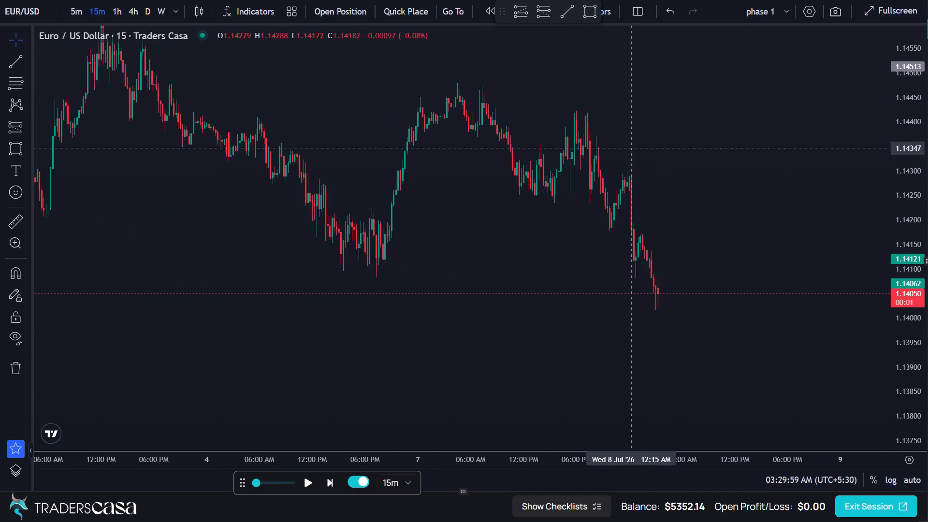
scroll(626, 134, up, 4)
drag(582, 159, 652, 159)
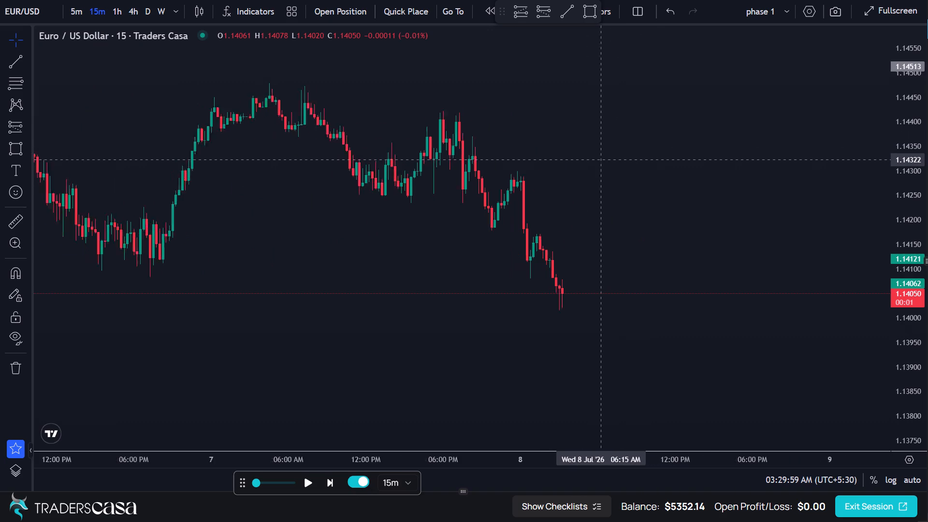
drag(652, 159, 670, 160)
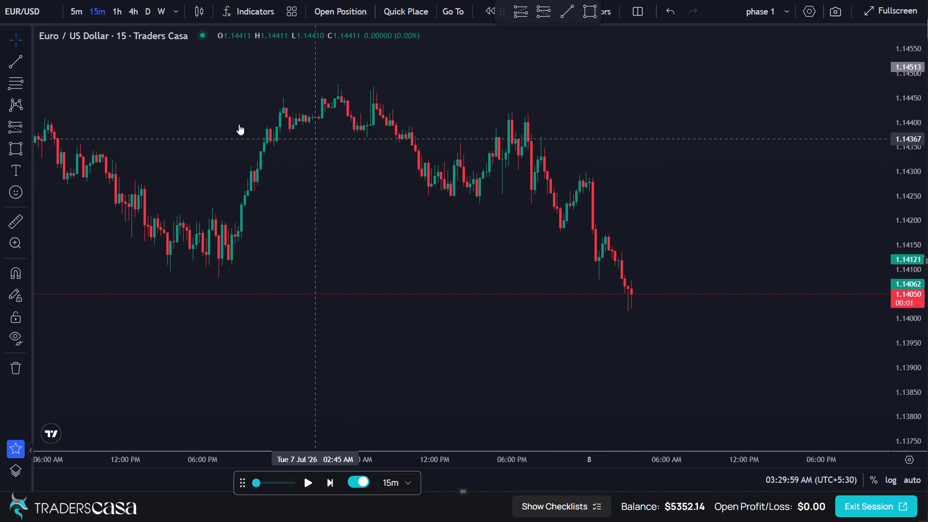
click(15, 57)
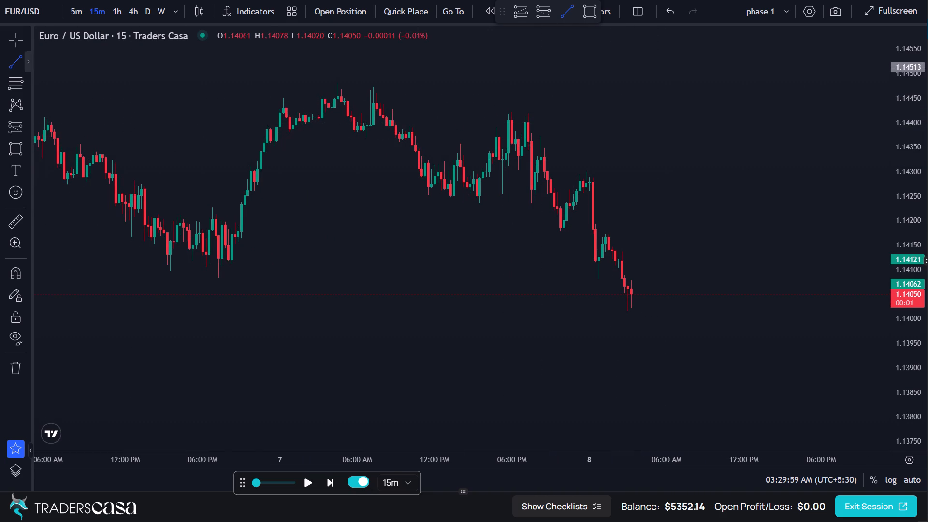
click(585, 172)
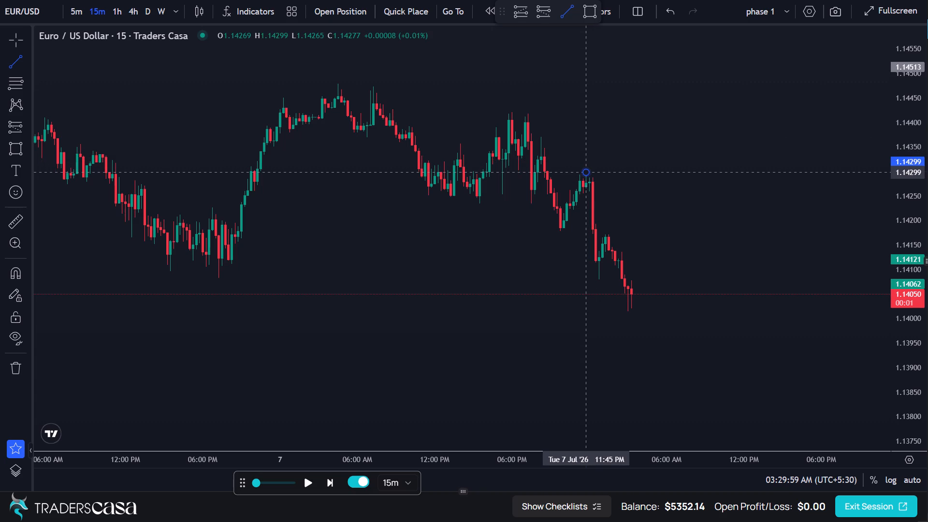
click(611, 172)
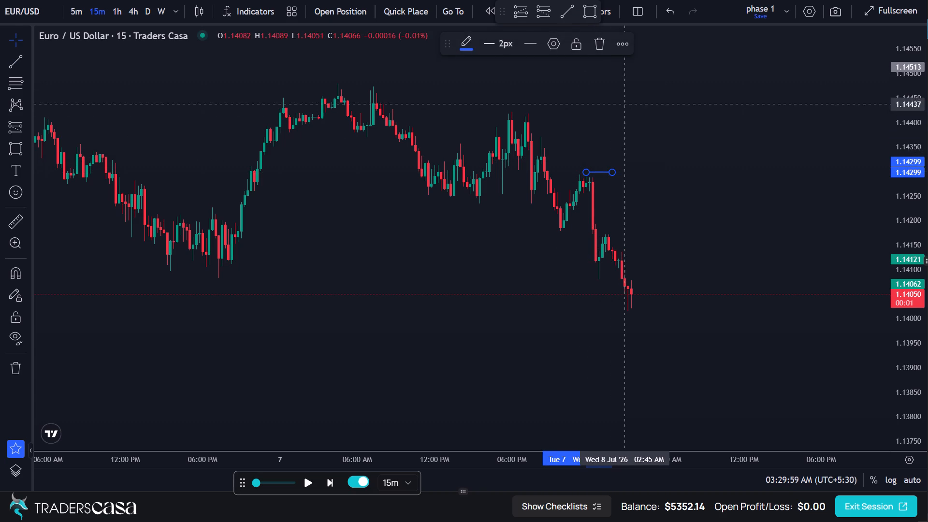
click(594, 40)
Draw a rectangle zone from 1.14304 to 1.14259, spanning 11:45 PM on 7 July to 03:30 PM on 8 July.
click(17, 143)
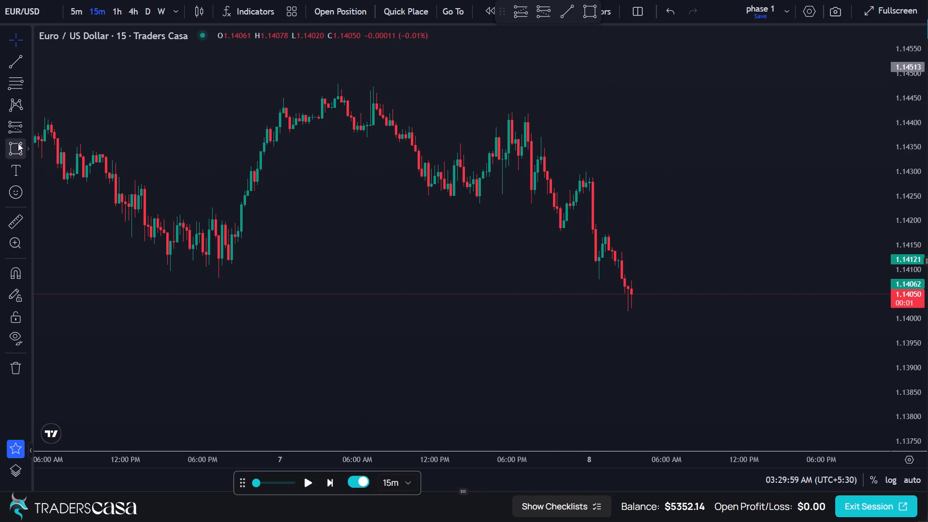
click(587, 170)
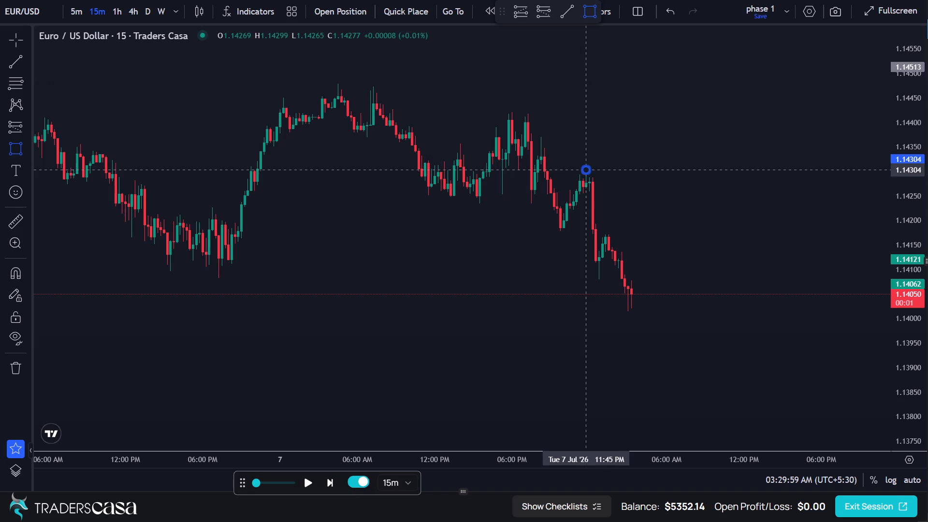
drag(652, 190, 735, 190)
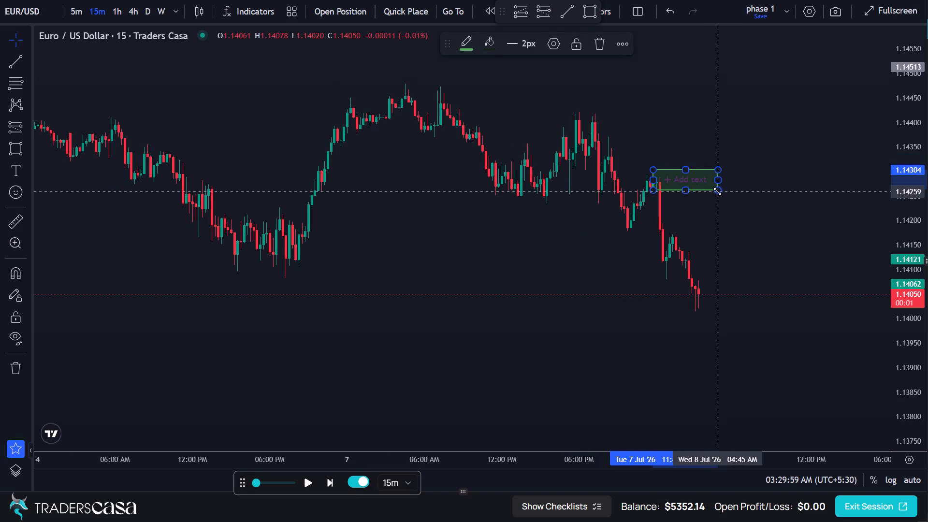
drag(717, 191, 854, 184)
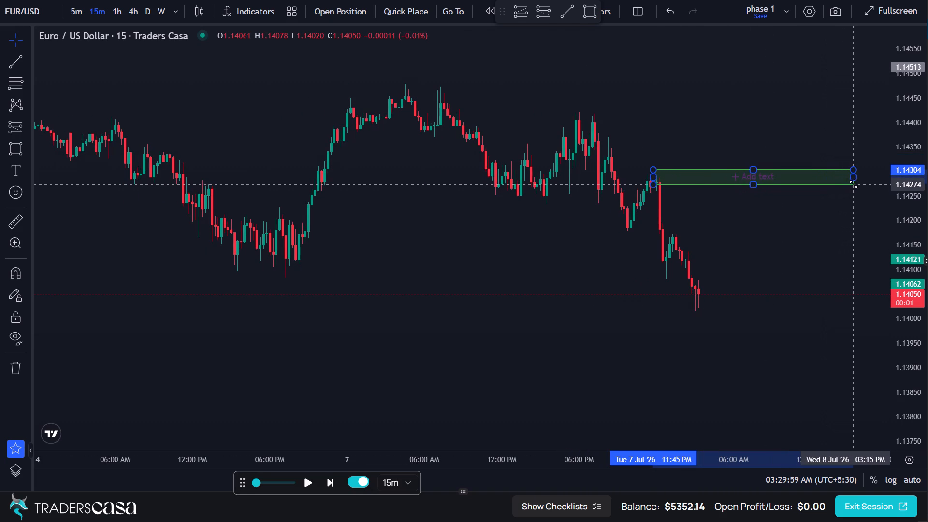
drag(854, 184, 857, 191)
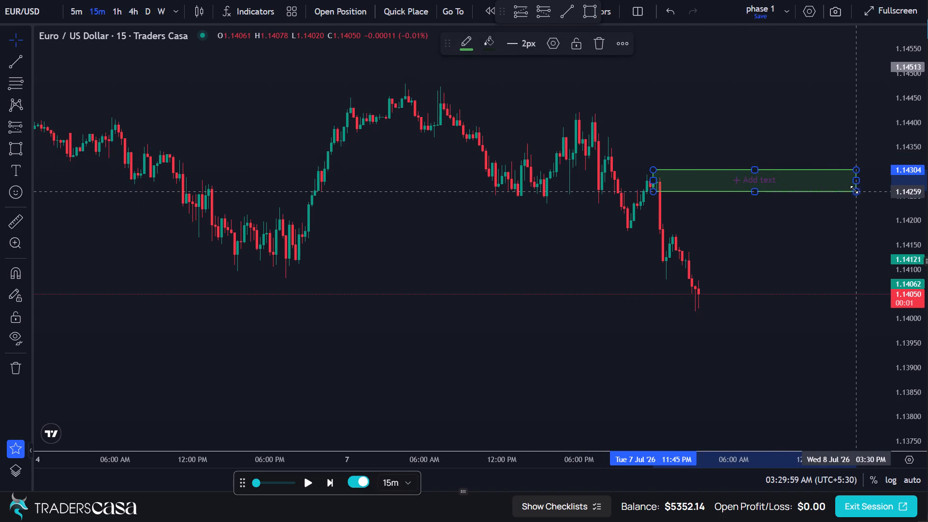
click(824, 145)
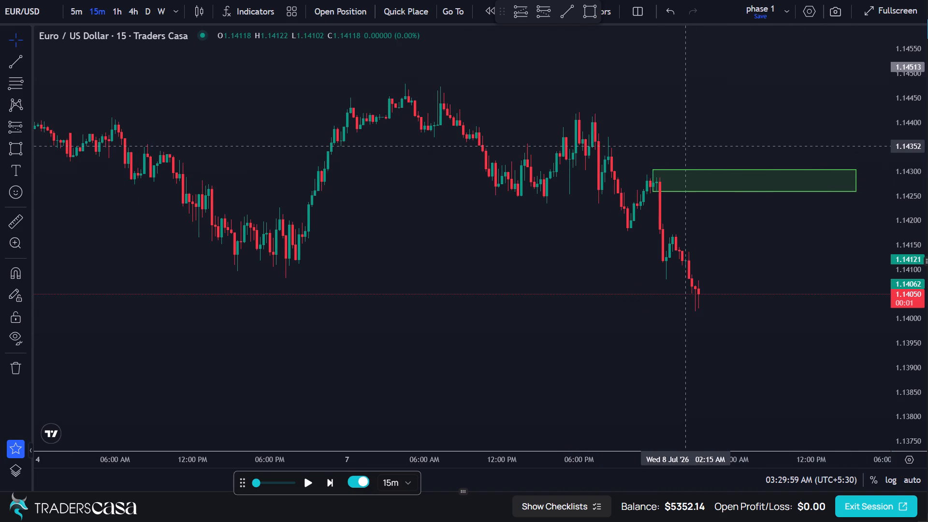
Draw a second rectangle zone from 1.14368 down to about 1.1431, spanning 08:15 PM on 7 July to about 09:00 PM on 8 July.
drag(686, 146, 549, 145)
scroll(547, 142, up, 3)
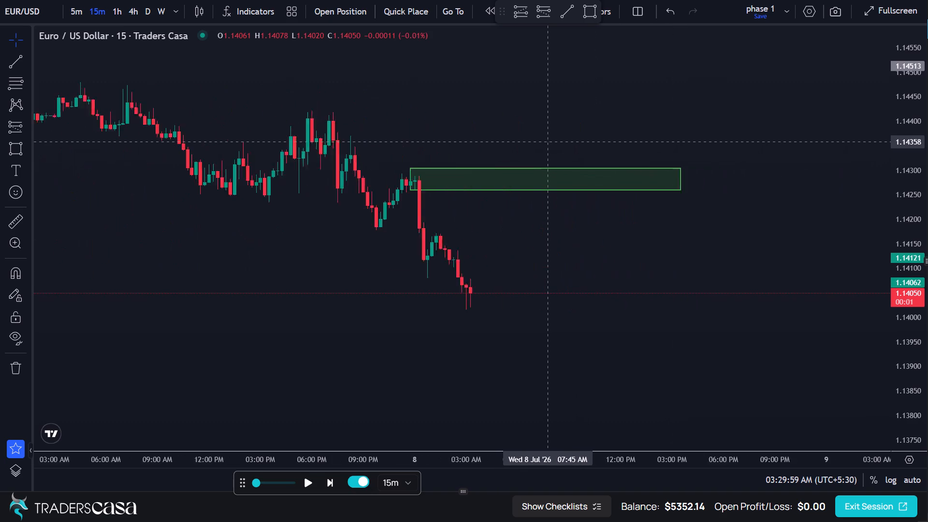
scroll(547, 142, up, 1)
scroll(323, 134, down, 3)
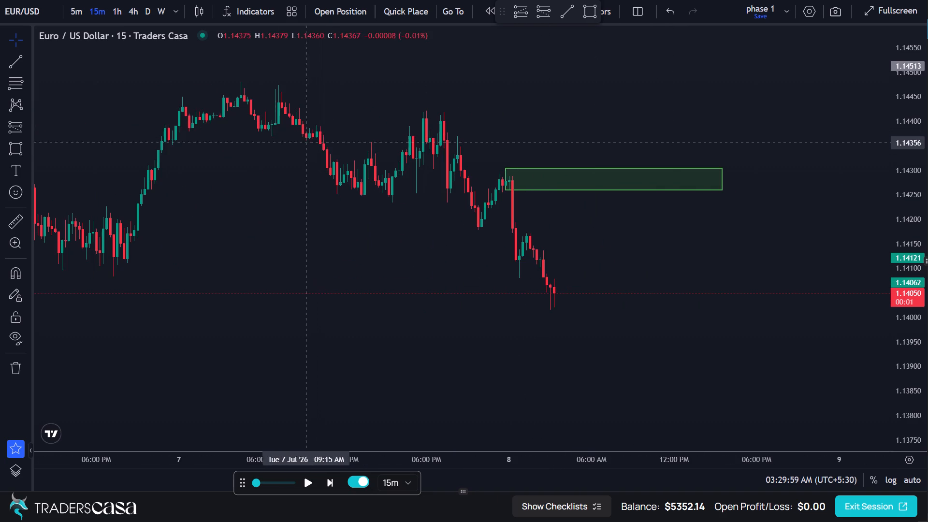
click(18, 147)
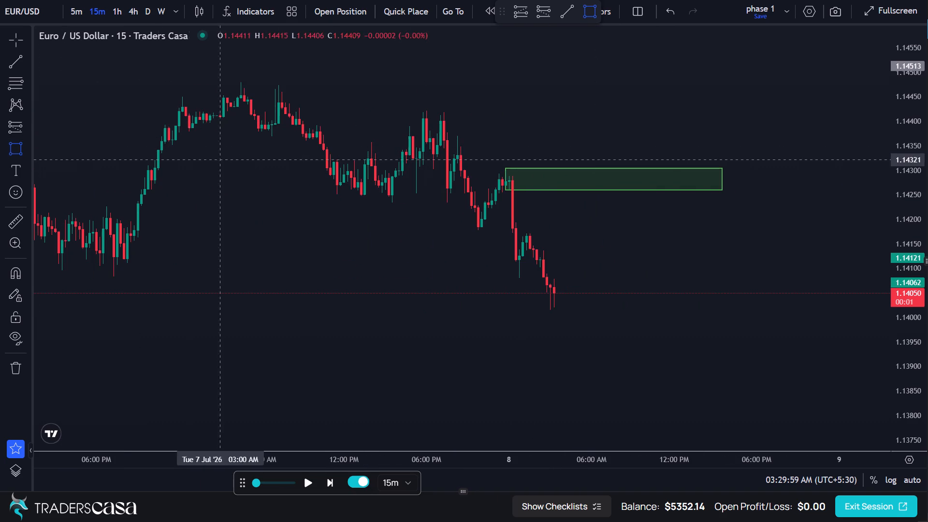
click(457, 137)
drag(666, 149, 695, 145)
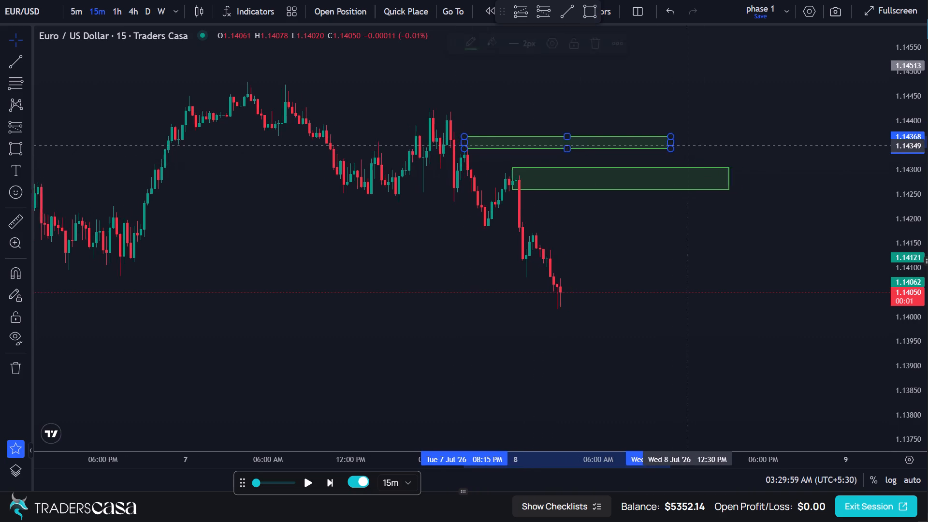
drag(695, 145, 717, 146)
drag(698, 150, 834, 164)
click(736, 109)
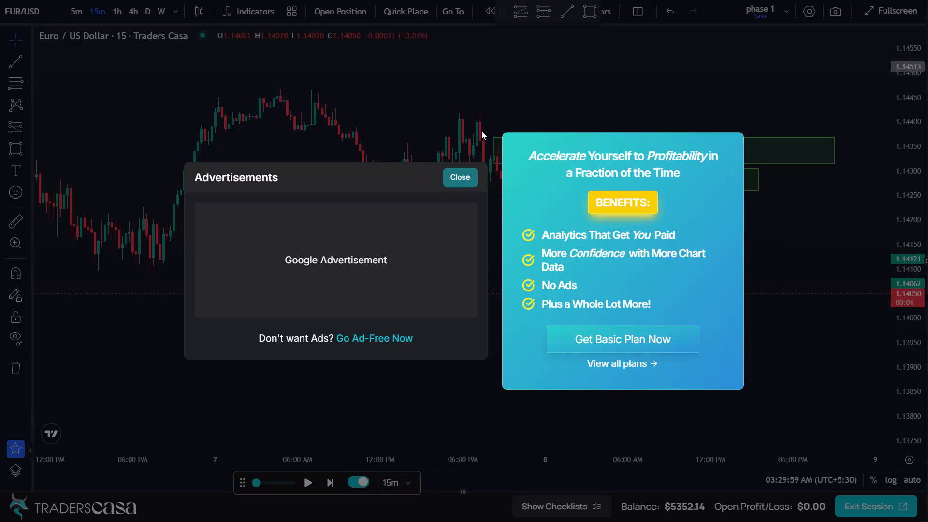
Close the advertisement pop-up covering the chart.
click(456, 180)
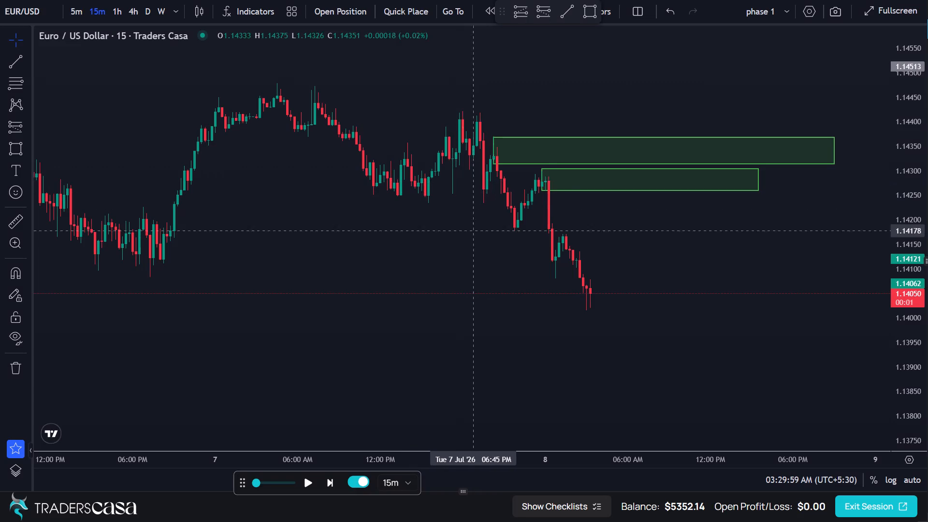
click(567, 290)
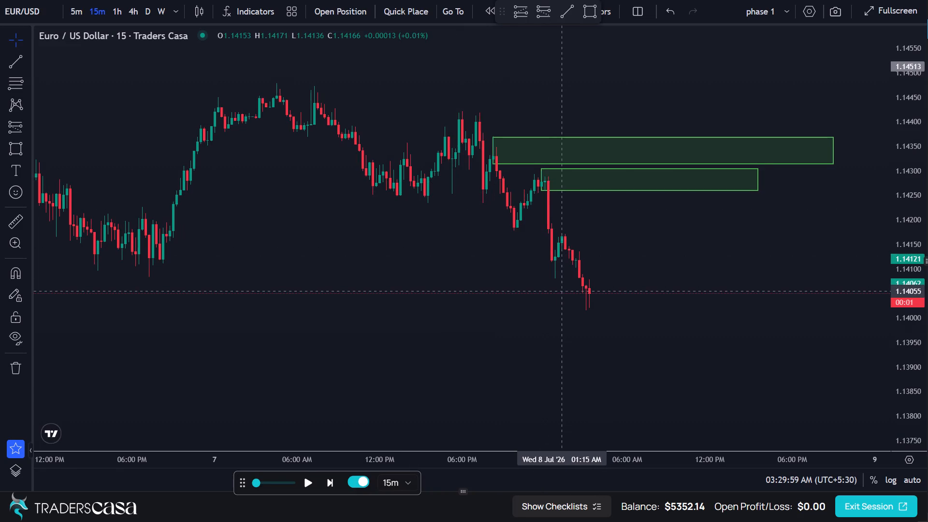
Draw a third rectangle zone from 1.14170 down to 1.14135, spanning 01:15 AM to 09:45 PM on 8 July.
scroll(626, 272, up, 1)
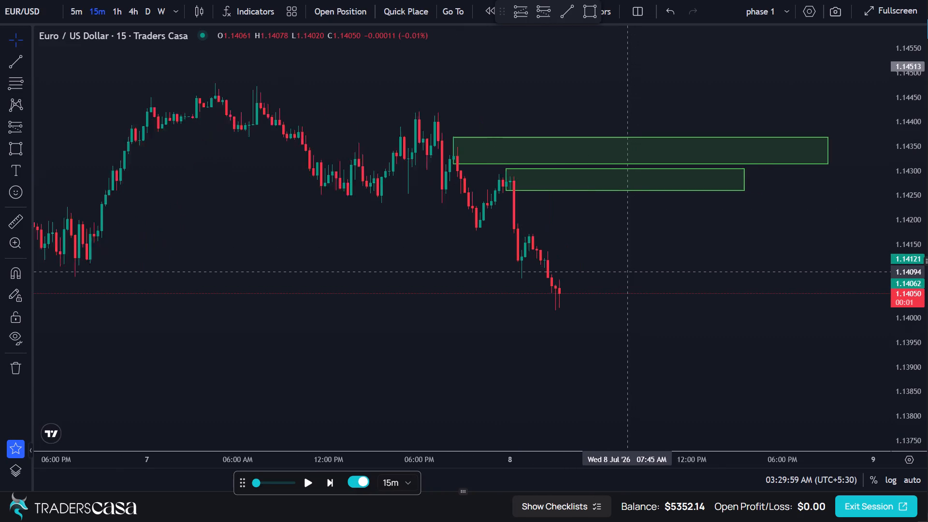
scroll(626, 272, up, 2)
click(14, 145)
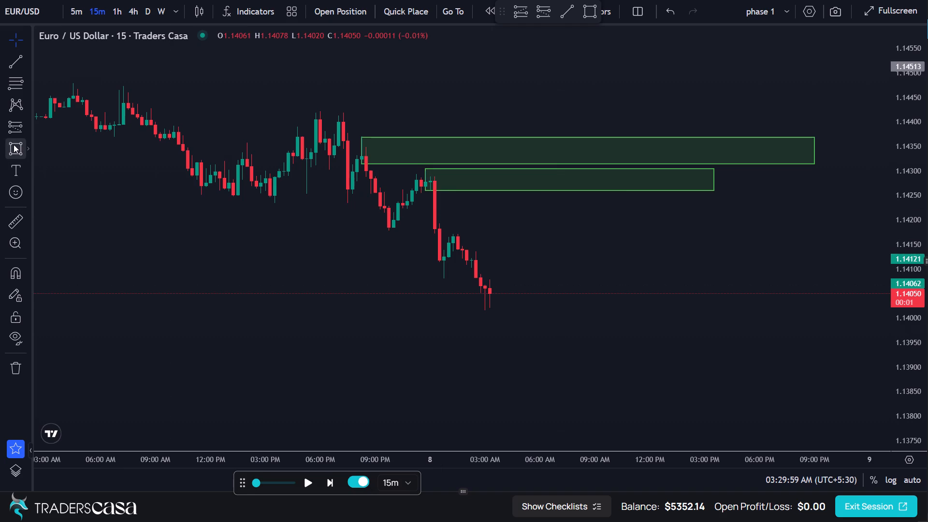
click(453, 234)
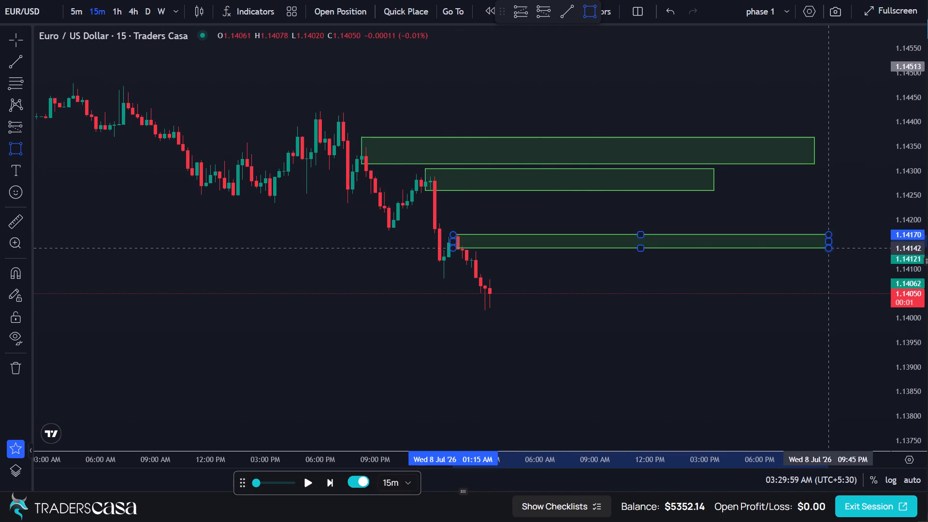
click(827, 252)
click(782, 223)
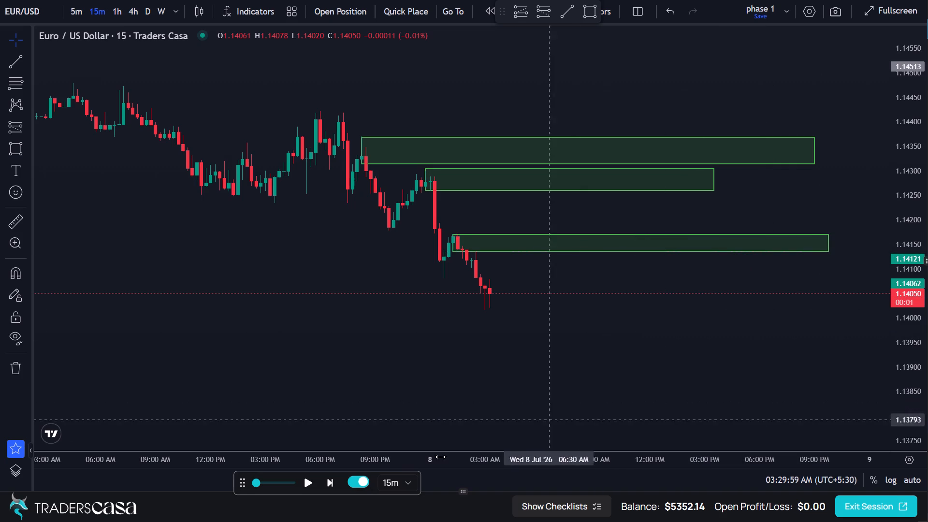
Advance the 15-minute replay candle by candle to 09:29:59 AM on 8 July, following price into the lowest zone.
click(325, 483)
triple_click(325, 483)
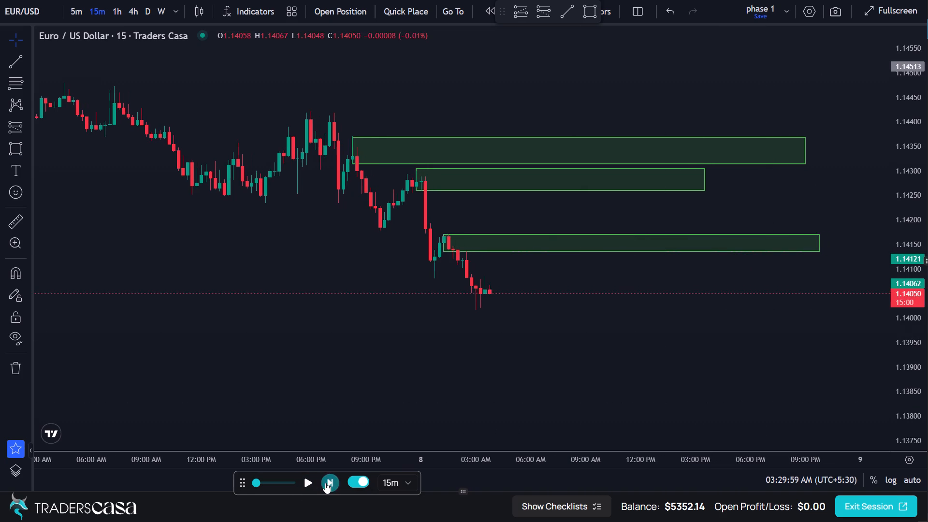
triple_click(325, 483)
triple_click(325, 483)
double_click(325, 483)
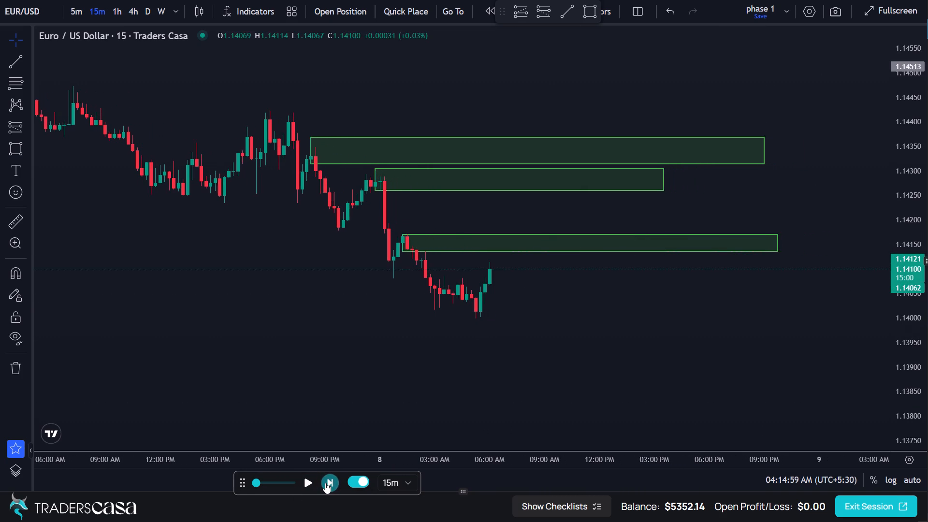
triple_click(325, 483)
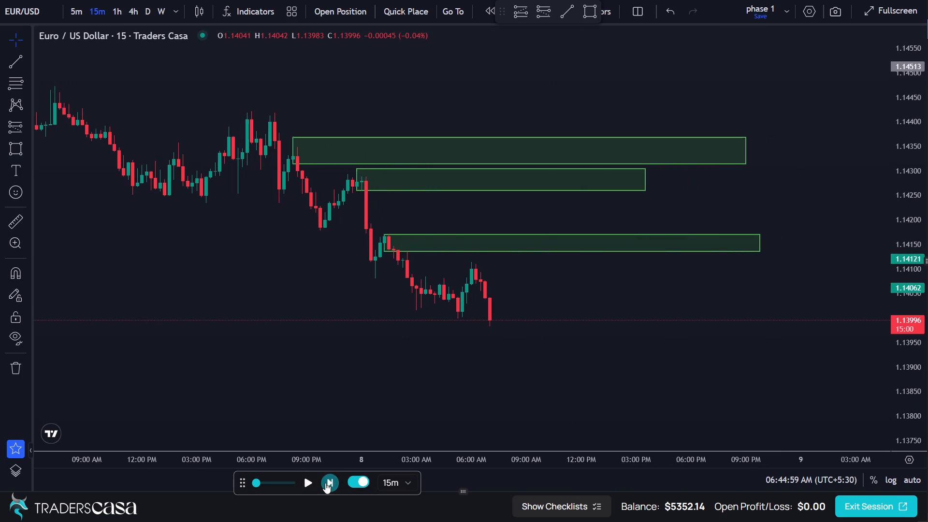
click(325, 483)
triple_click(325, 483)
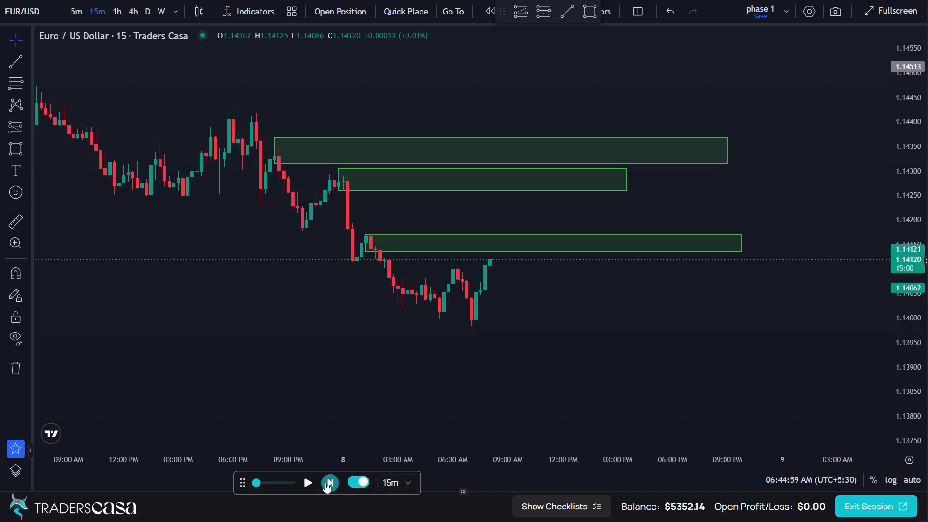
click(325, 483)
click(325, 483)
click(325, 483)
click(325, 483)
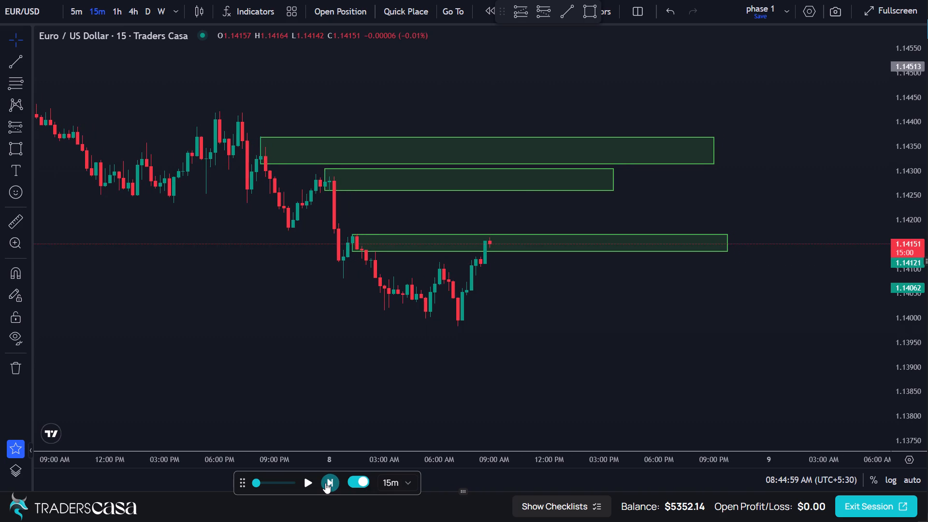
click(325, 483)
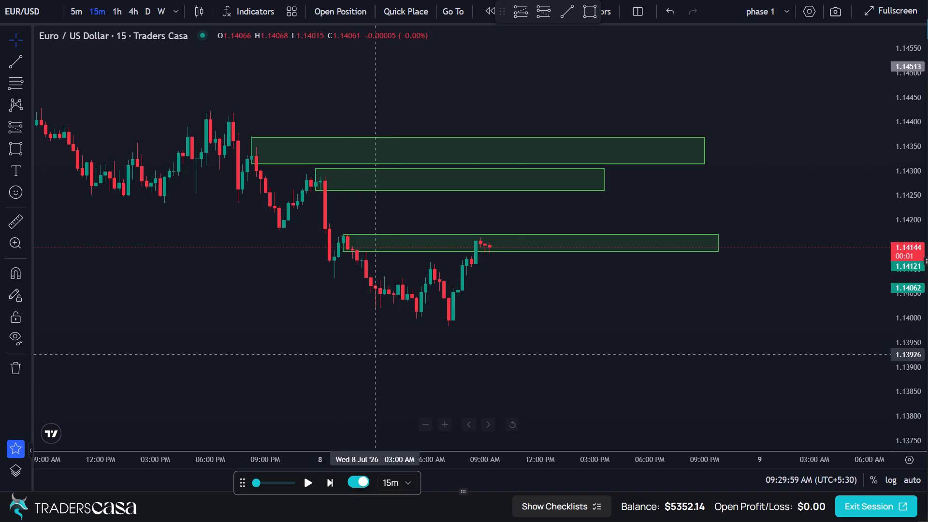
Advance the replay candle by candle to 12:59:59 PM on 8 July, following price up to the middle zone.
click(331, 482)
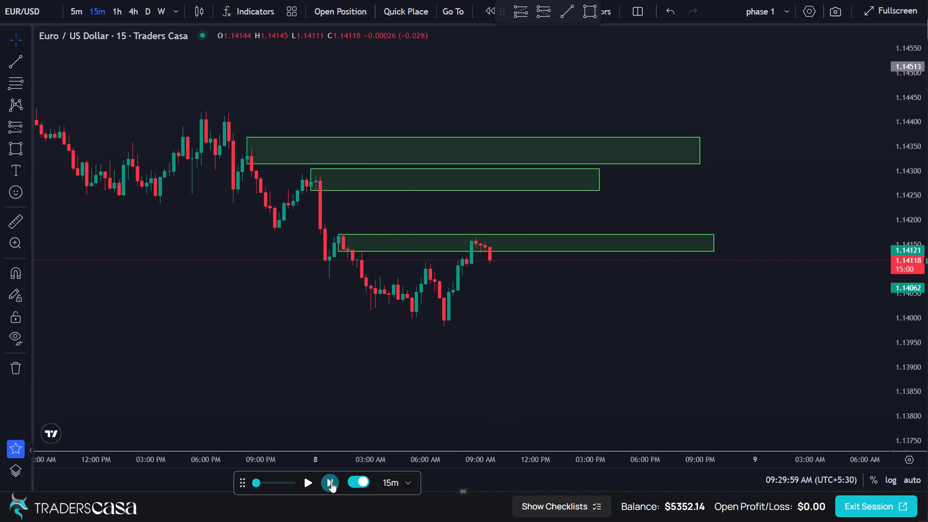
triple_click(331, 482)
triple_click(331, 482)
click(331, 482)
click(331, 482)
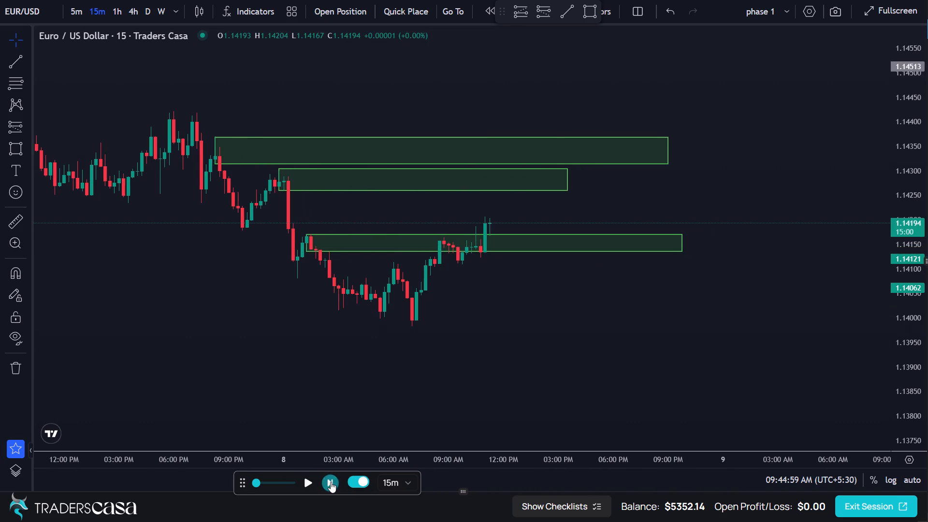
click(331, 482)
click(330, 480)
click(329, 478)
click(329, 476)
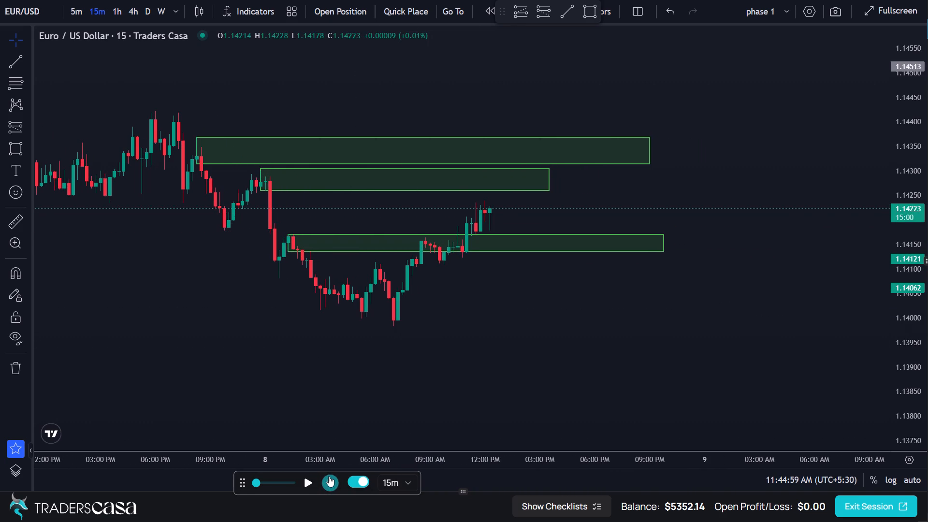
click(329, 476)
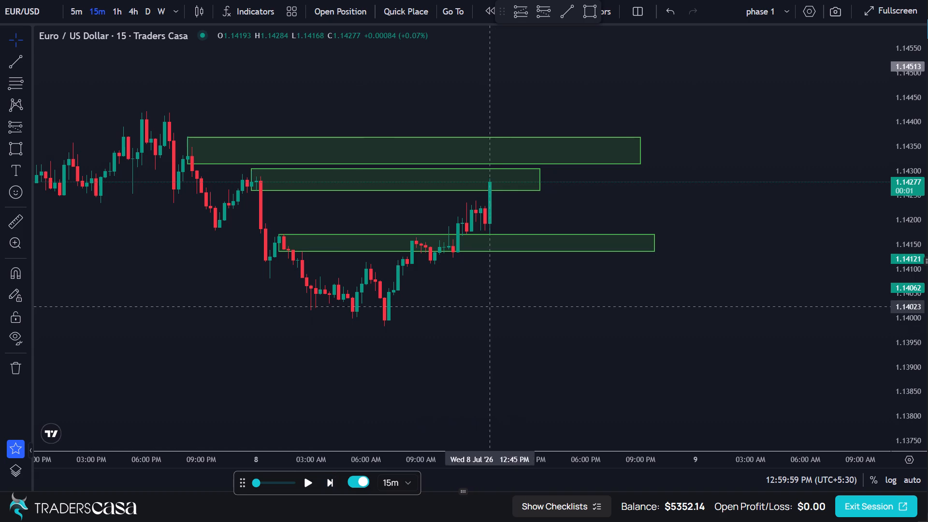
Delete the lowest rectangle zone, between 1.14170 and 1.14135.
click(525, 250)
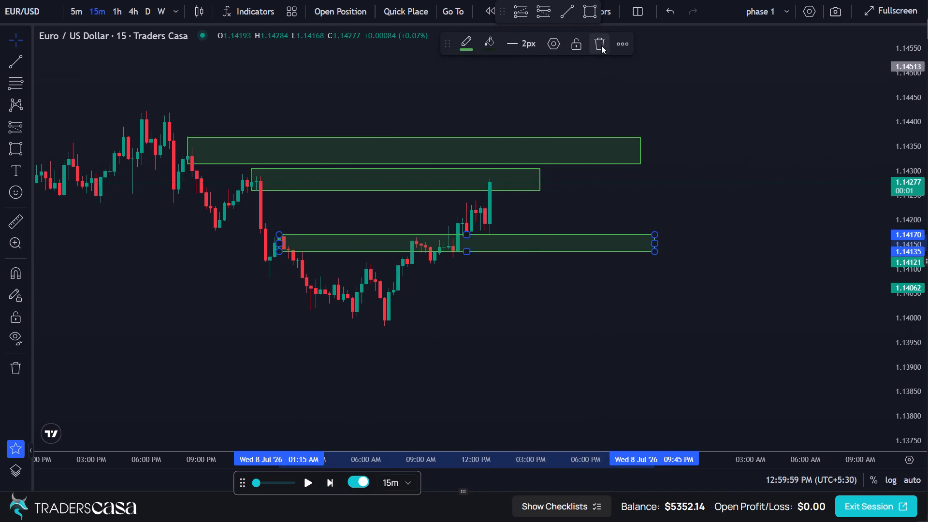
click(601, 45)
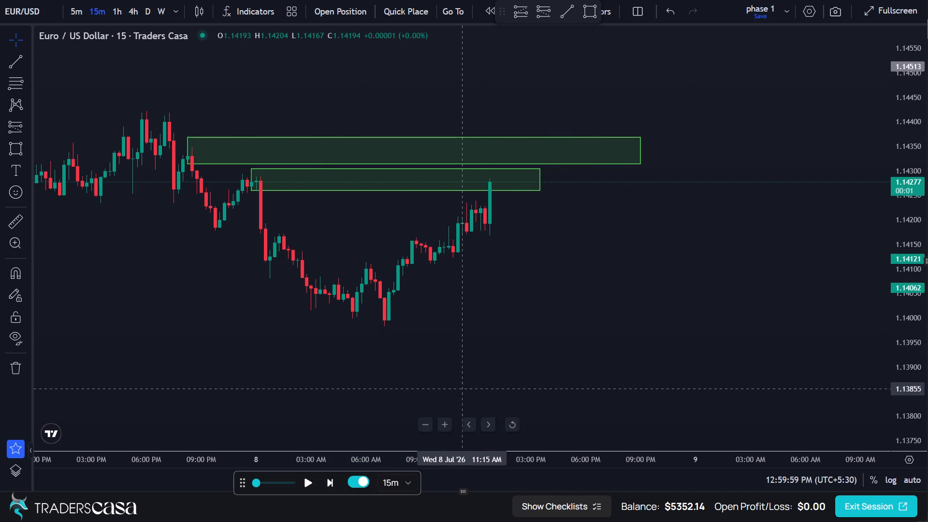
Advance the replay candle by candle to 04:44:59 PM on 8 July, following price away from the remaining two zones.
click(331, 480)
click(331, 480)
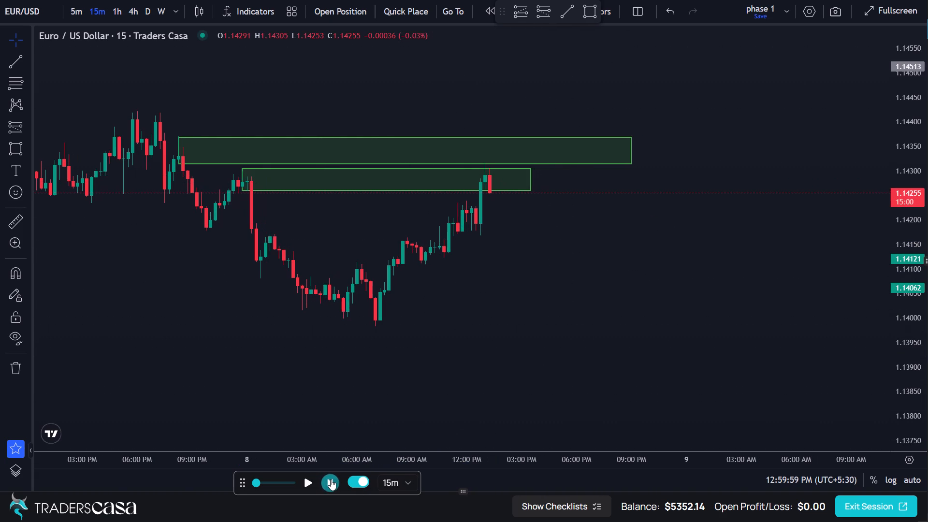
scroll(535, 233, up, 2)
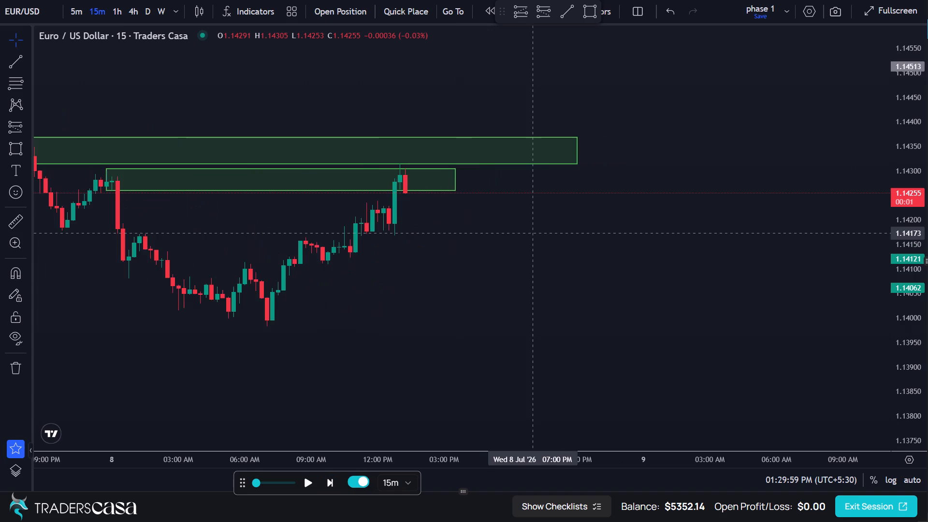
scroll(535, 233, up, 1)
click(333, 485)
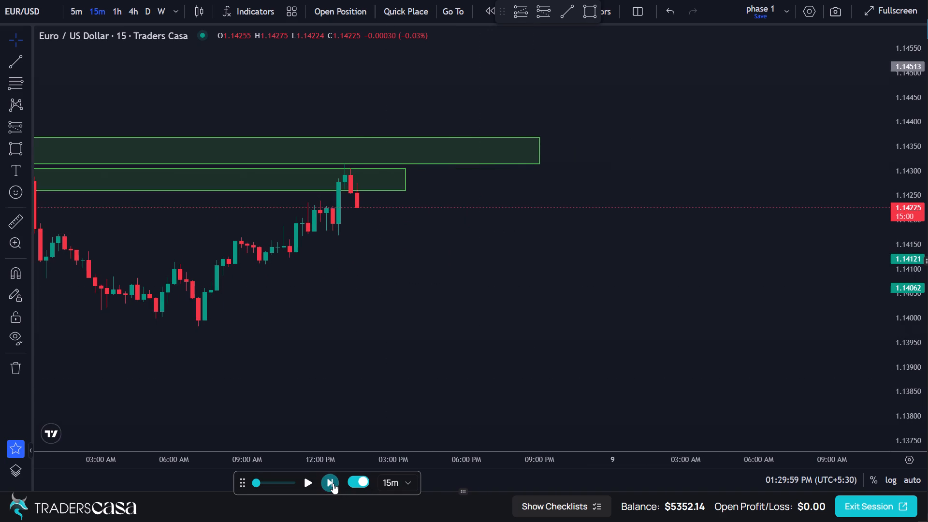
double_click(333, 483)
triple_click(333, 483)
double_click(333, 483)
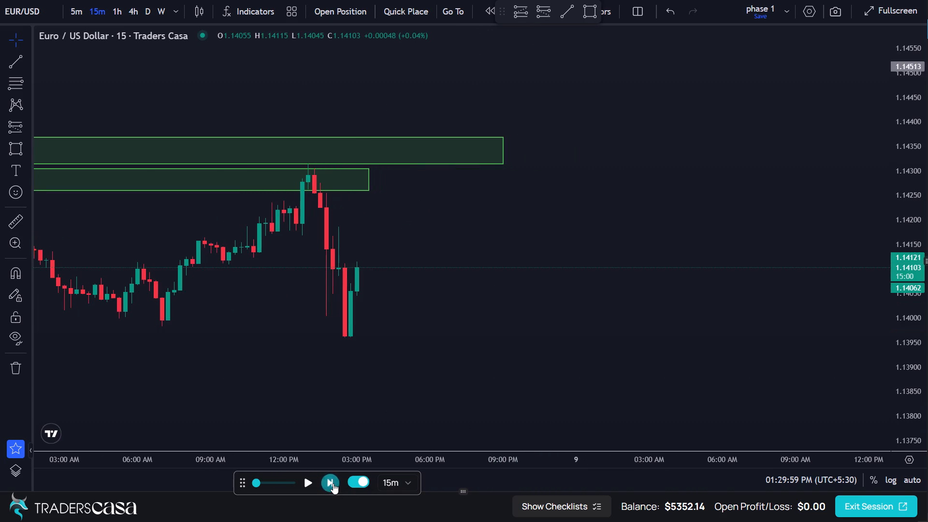
triple_click(333, 483)
double_click(333, 483)
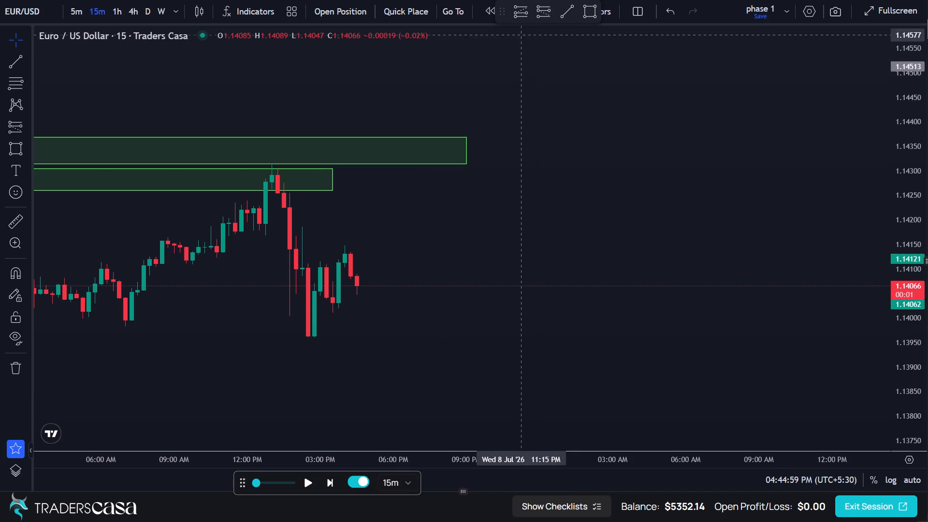
Draw a short position at 01:30 PM on 8 July with entry 1.14224, stop 1.14342 and target 1.13988, for a risk/reward ratio of 2.
click(541, 12)
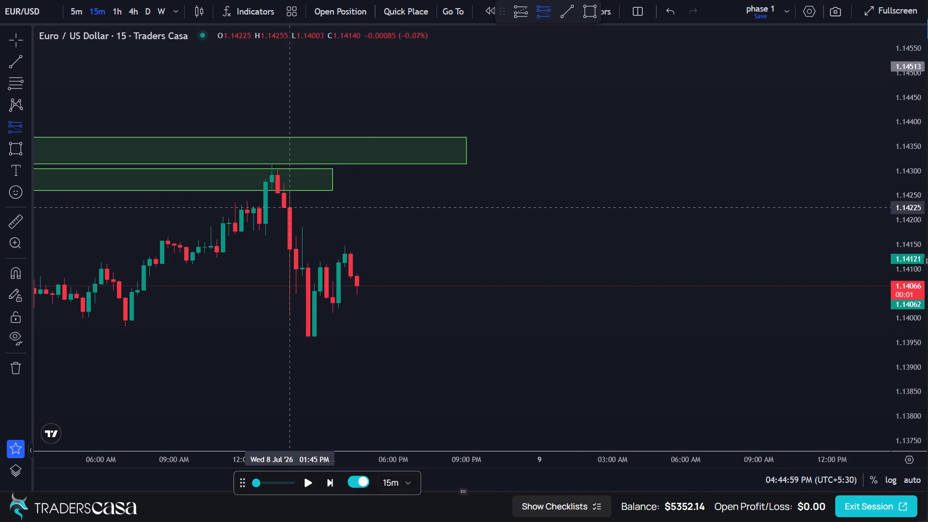
click(285, 208)
drag(287, 173, 291, 150)
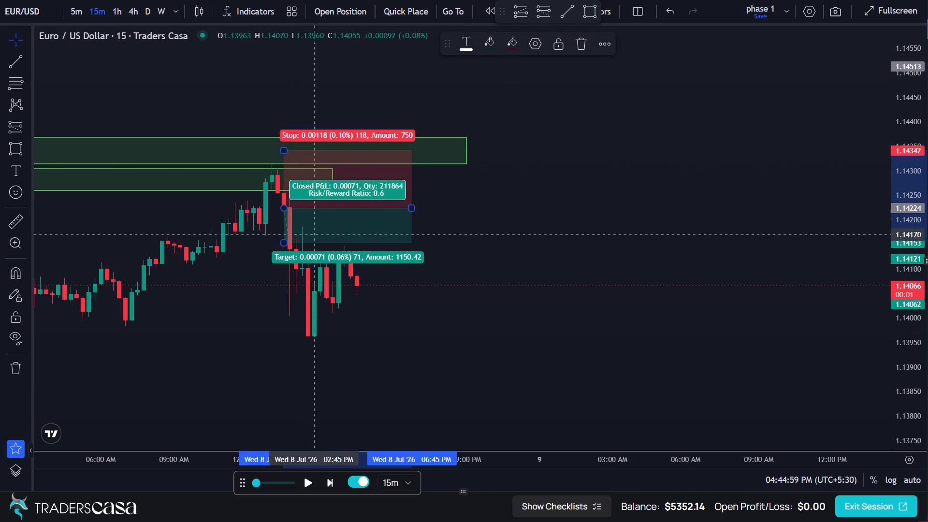
drag(286, 242, 280, 313)
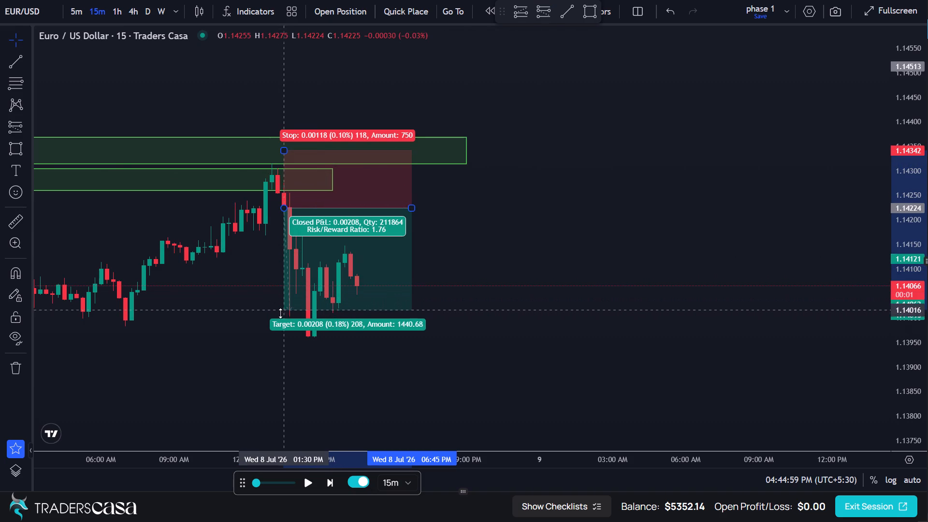
drag(280, 313, 279, 331)
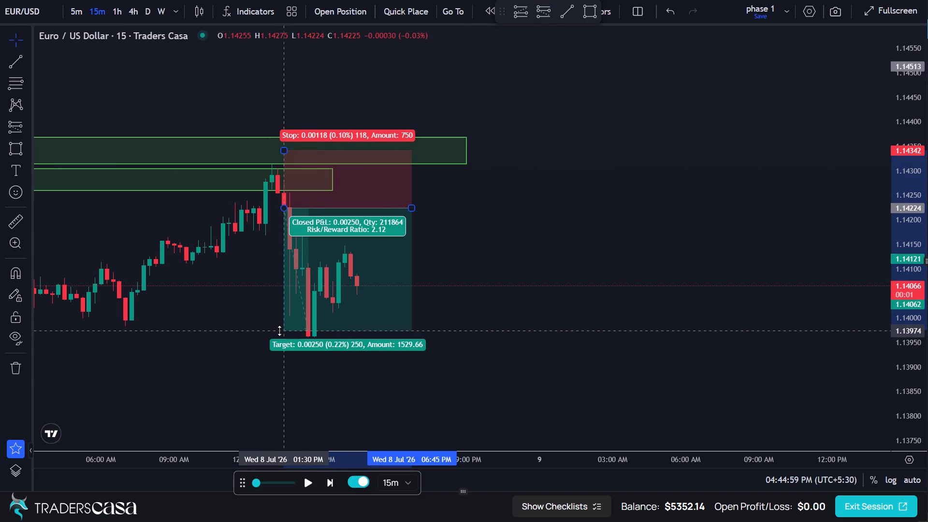
drag(279, 331, 280, 326)
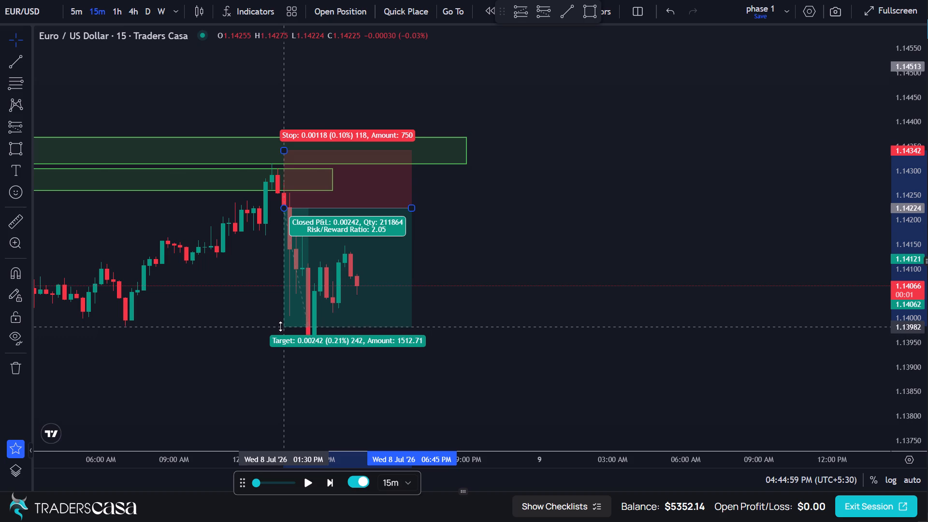
drag(280, 326, 282, 328)
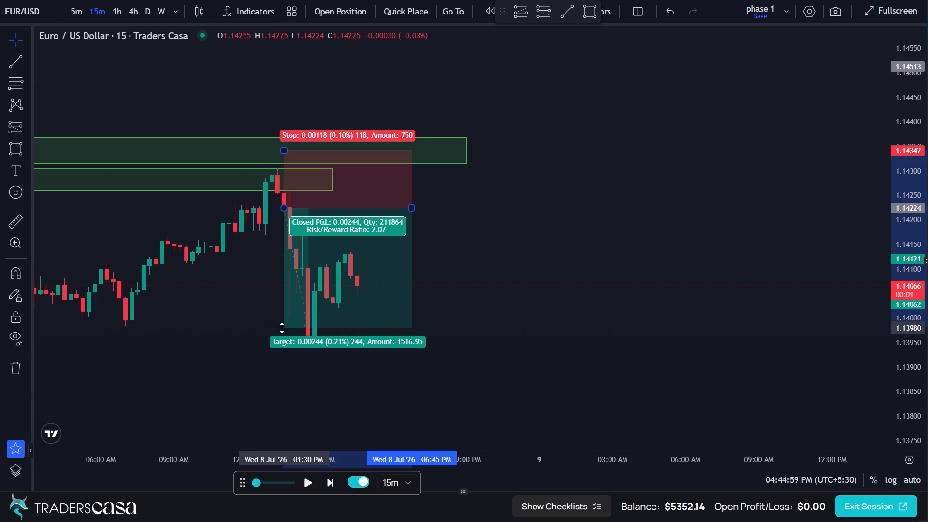
drag(282, 328, 282, 332)
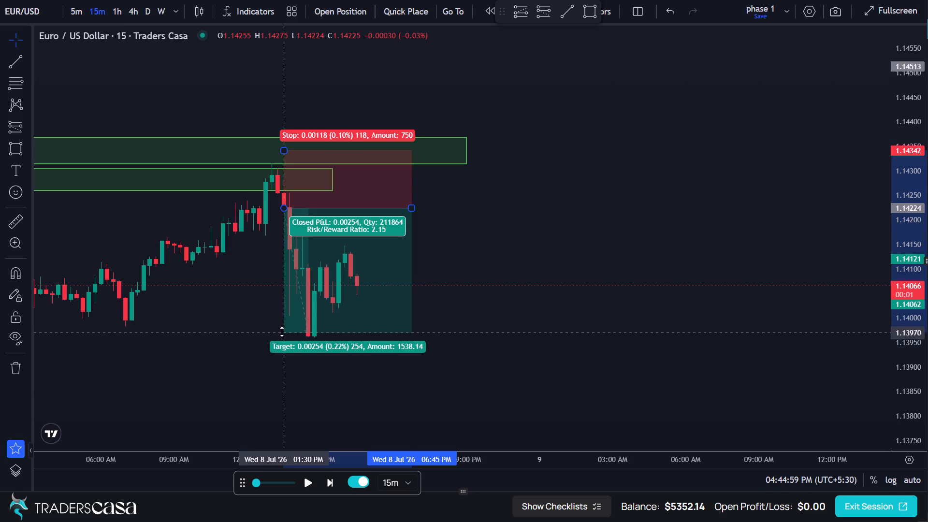
drag(282, 332, 282, 331)
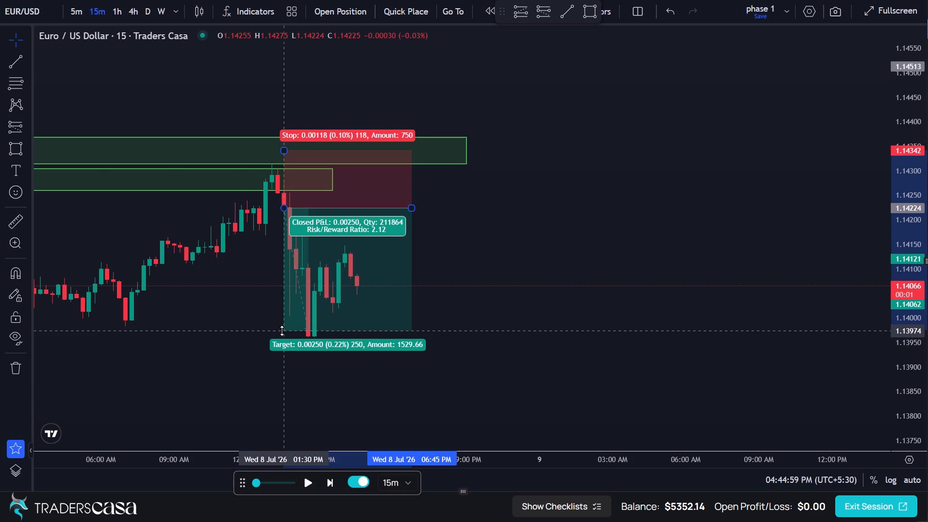
drag(282, 331, 283, 323)
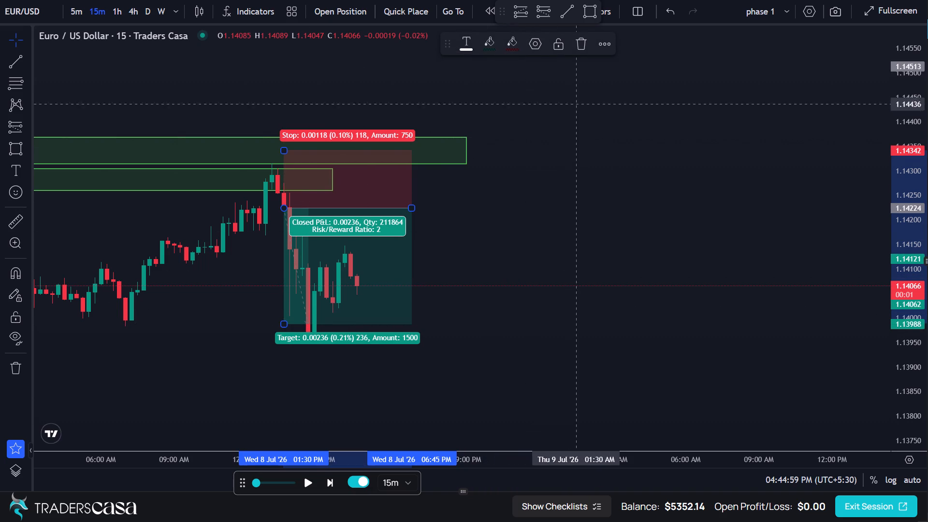
Place the short order from the drawn position with entry 1.14224, SL 1.14342 and TP 1.13988, then deselect the drawing.
click(342, 14)
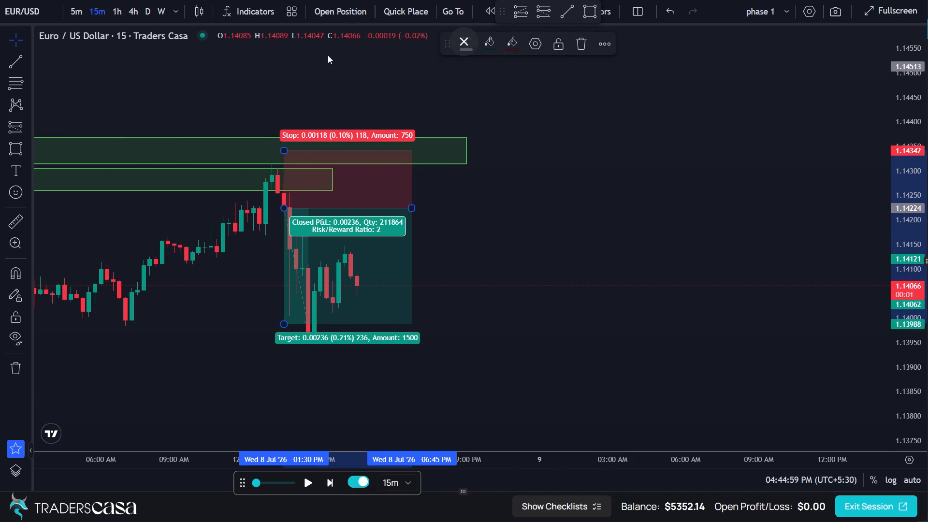
click(439, 438)
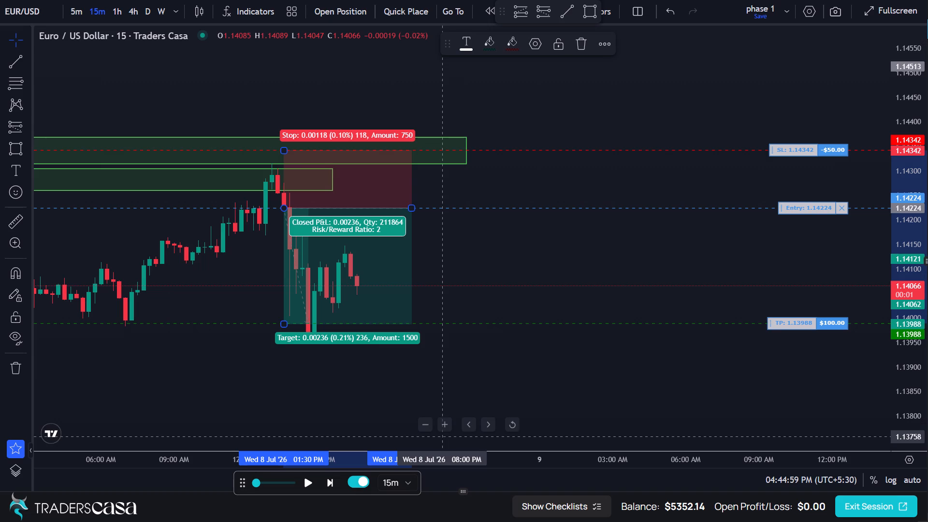
click(465, 389)
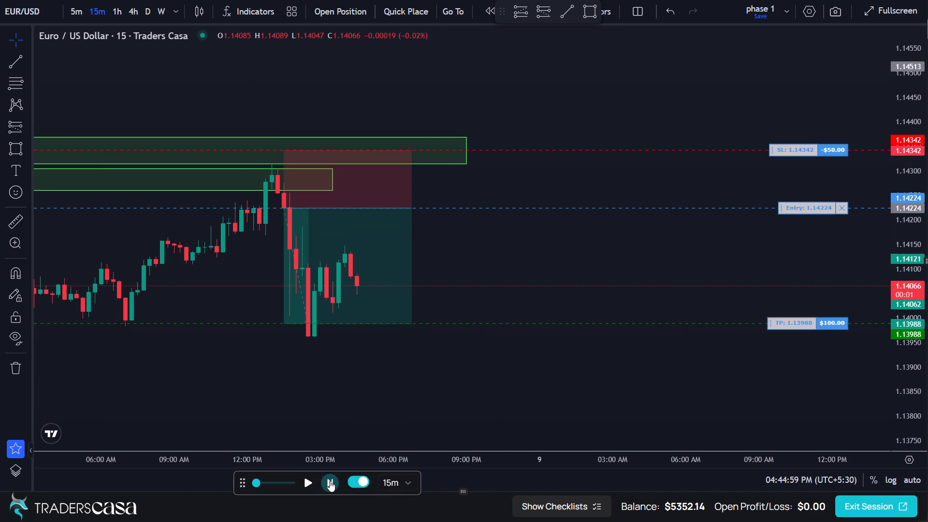
Advance the replay candle by candle to 06:59:59 PM on 8 July, following price toward the short order's levels.
click(330, 481)
double_click(330, 480)
click(330, 480)
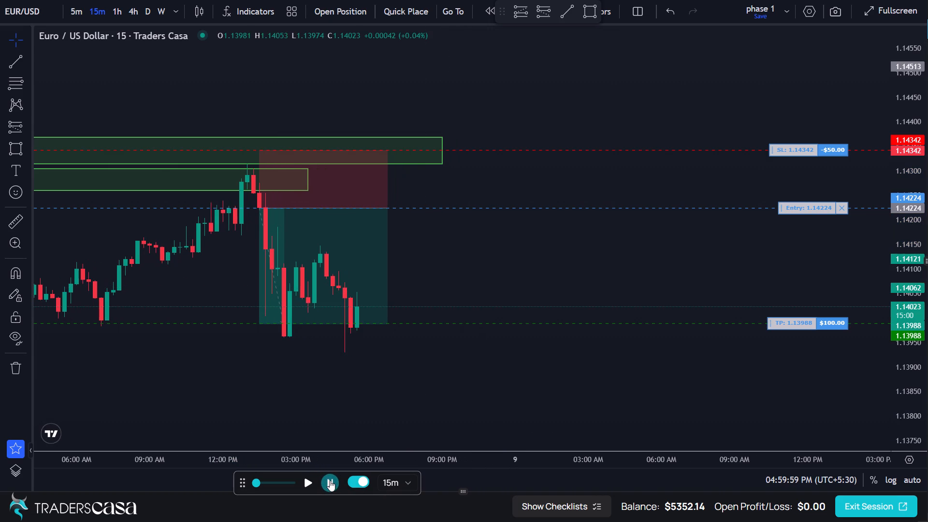
triple_click(330, 480)
double_click(330, 480)
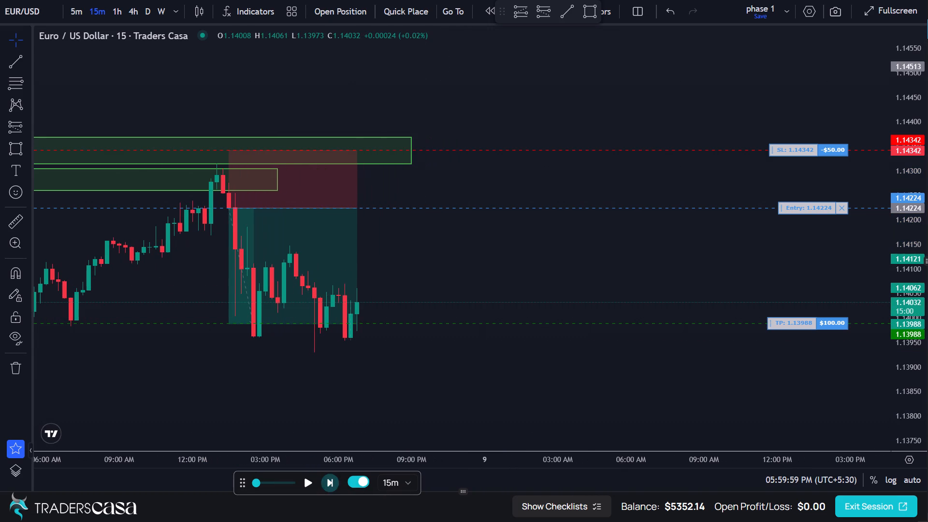
click(545, 312)
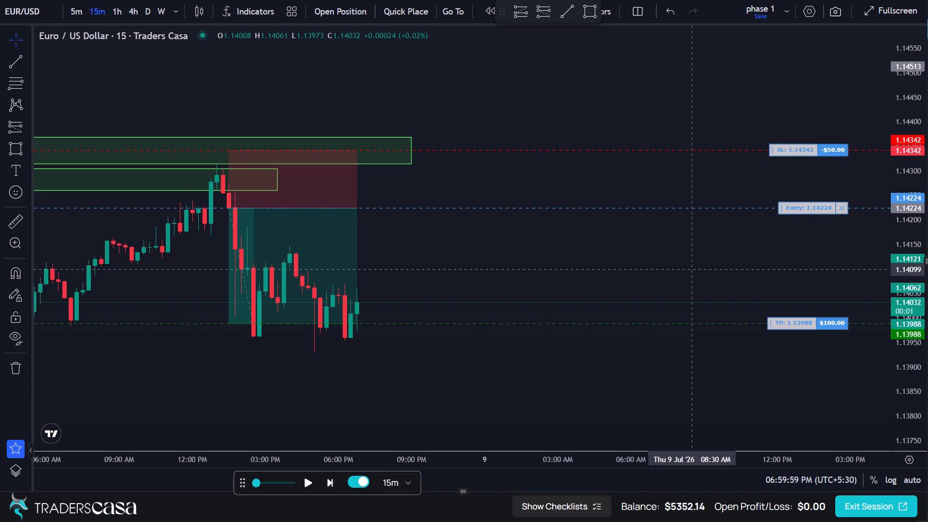
Advance the replay candle by candle past midnight into 9 July, until price reaches the short order's entry at 1.14224.
click(816, 354)
drag(809, 357, 802, 359)
drag(386, 362, 522, 341)
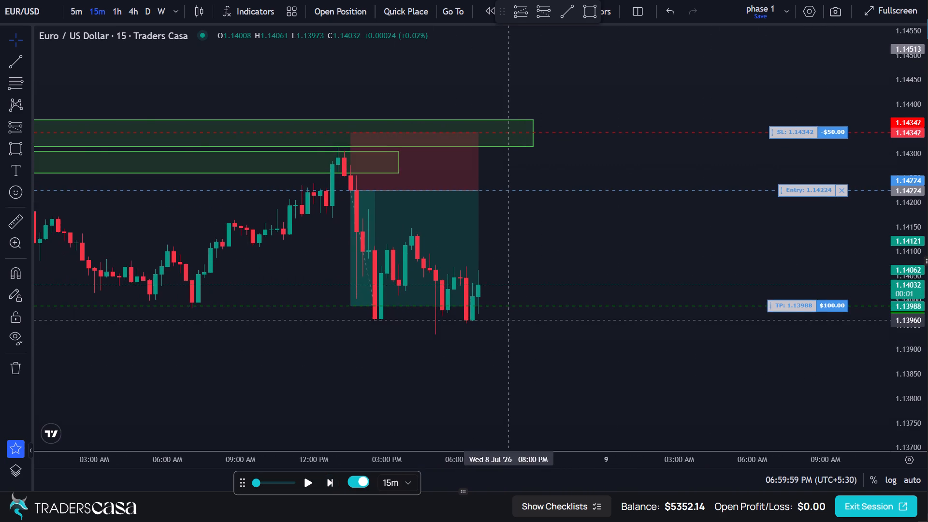
scroll(509, 316, down, 4)
drag(725, 224, 696, 234)
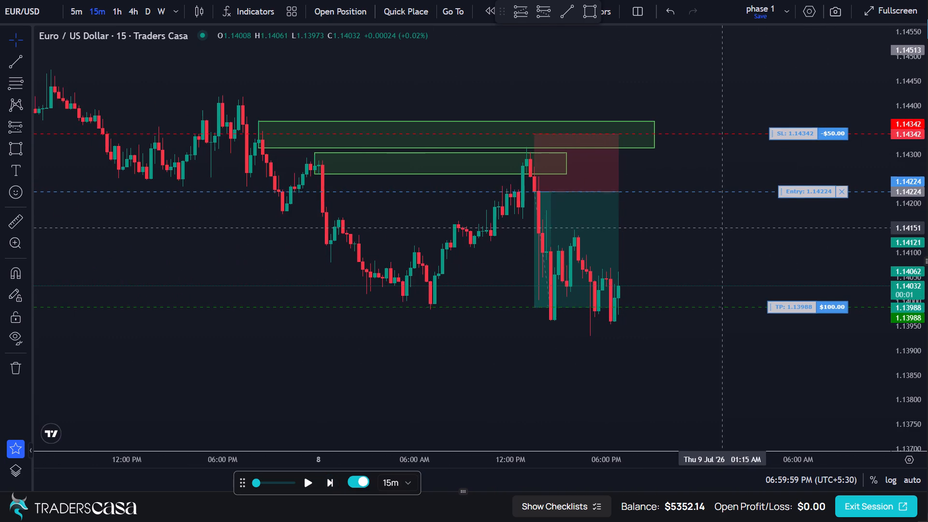
drag(696, 234, 633, 235)
click(324, 482)
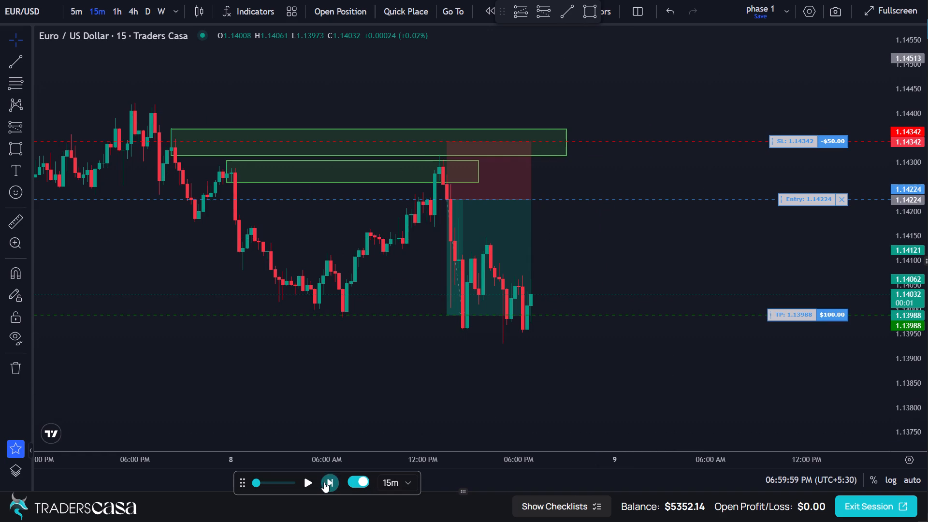
click(324, 482)
triple_click(325, 482)
triple_click(326, 482)
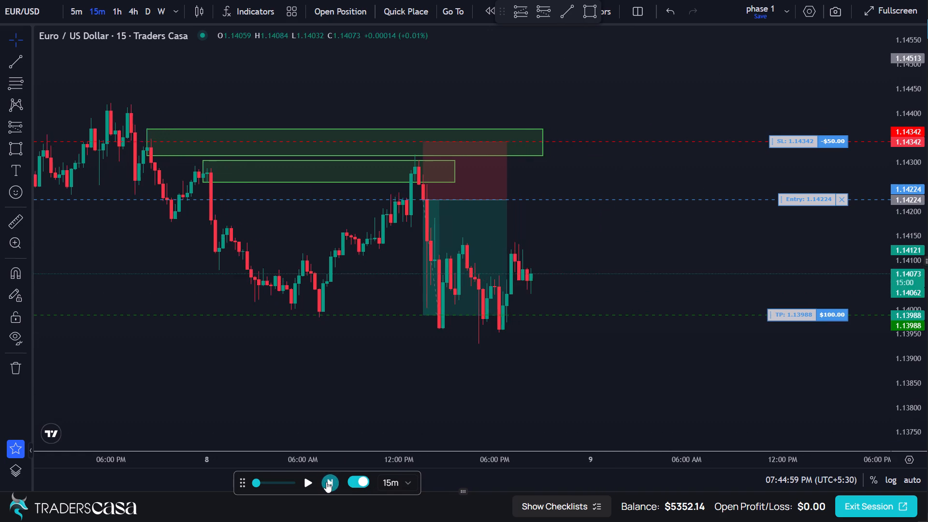
triple_click(326, 482)
triple_click(327, 482)
double_click(327, 481)
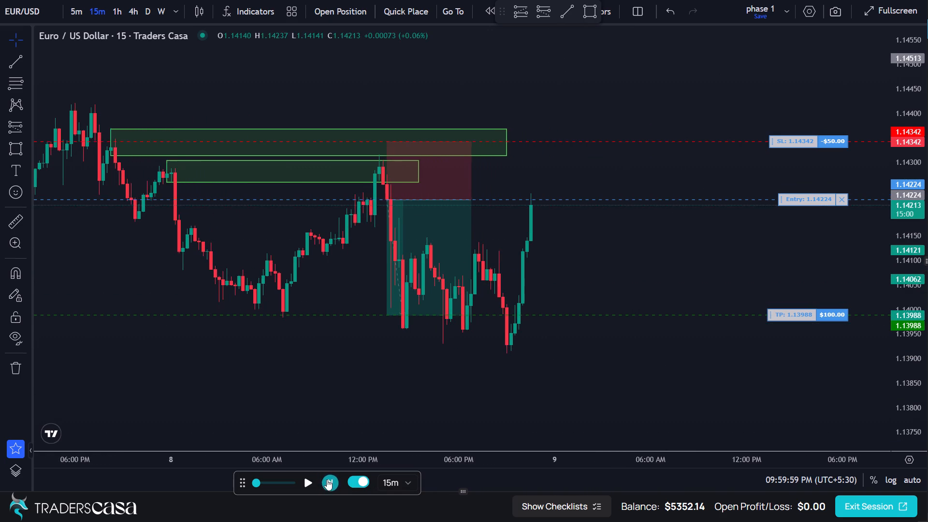
click(327, 478)
triple_click(327, 478)
triple_click(327, 478)
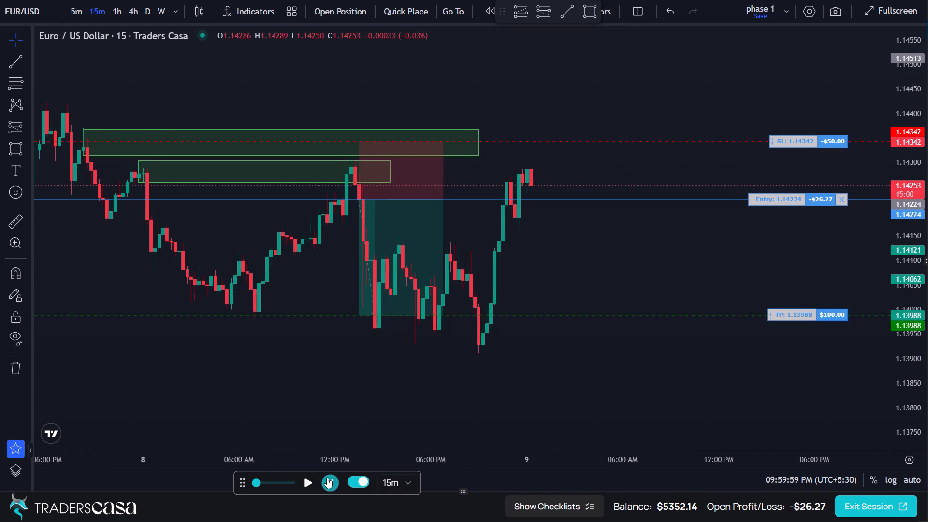
Advance the replay candle by candle to 05:44:59 AM on 9 July, following the open short trade.
triple_click(327, 478)
triple_click(327, 478)
triple_click(327, 477)
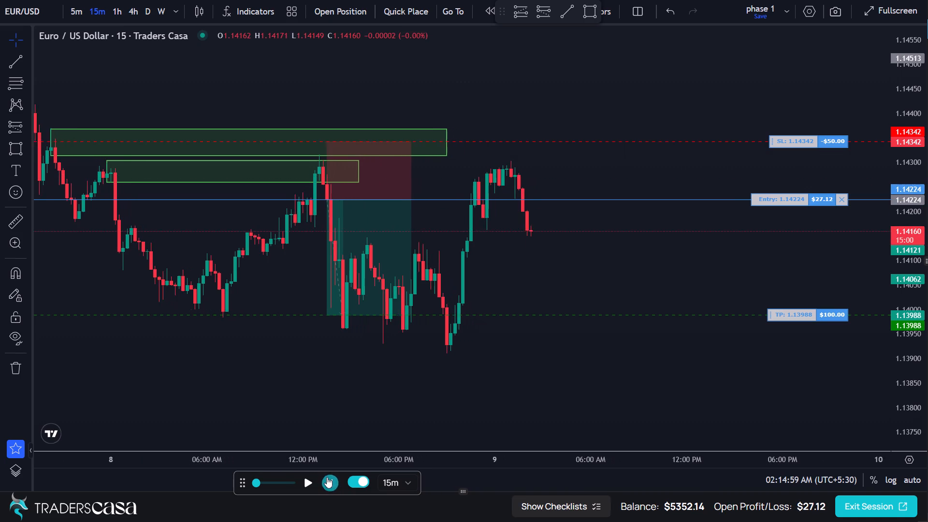
triple_click(327, 477)
double_click(327, 477)
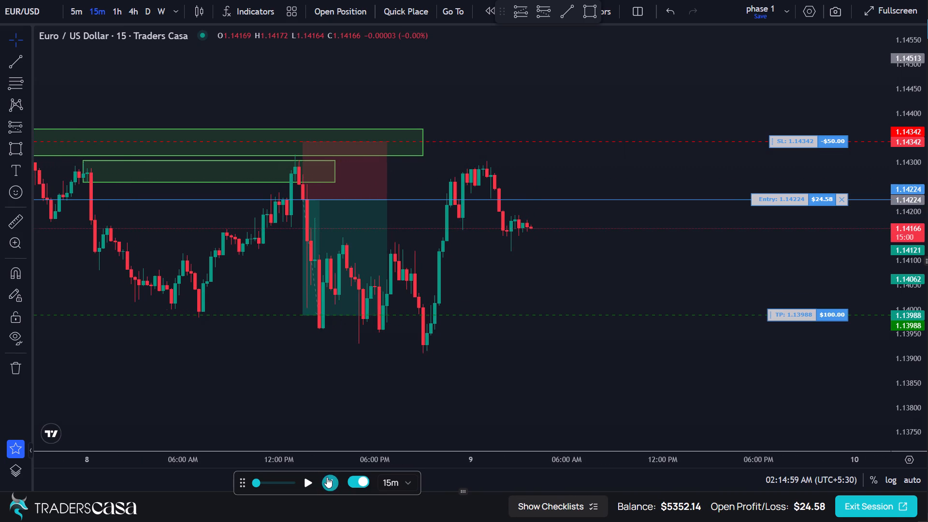
double_click(327, 477)
double_click(327, 477)
click(327, 477)
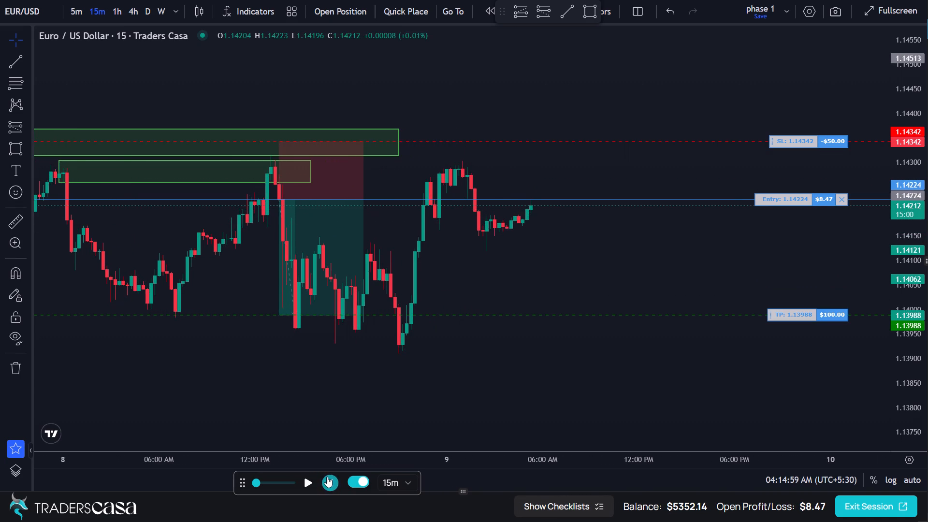
click(327, 477)
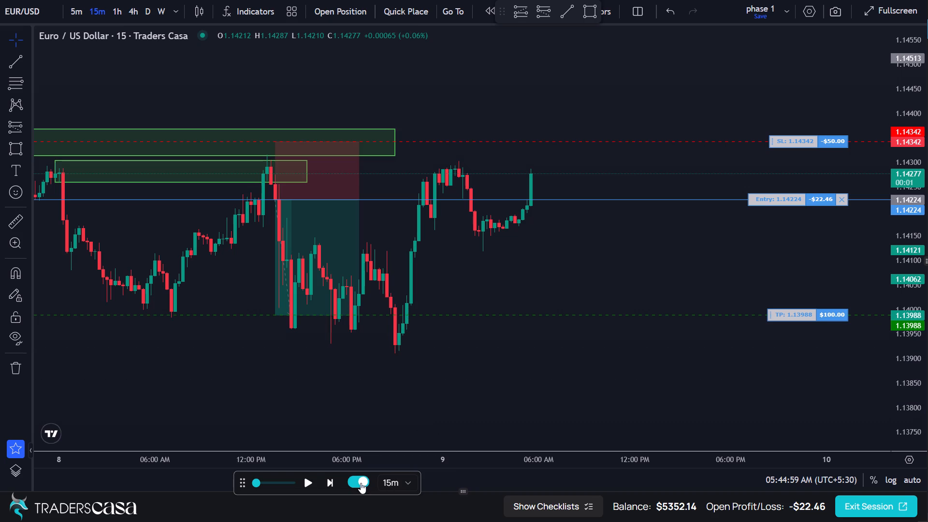
Advance the replay candle by candle to 10:59:59 AM on 9 July, following price toward the short trade's stop loss.
triple_click(329, 486)
triple_click(328, 485)
triple_click(327, 485)
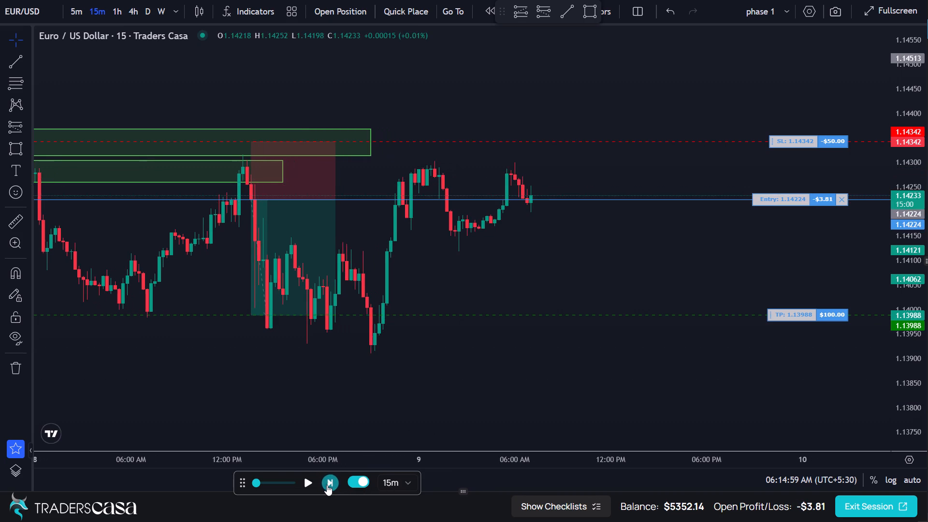
triple_click(325, 486)
triple_click(325, 486)
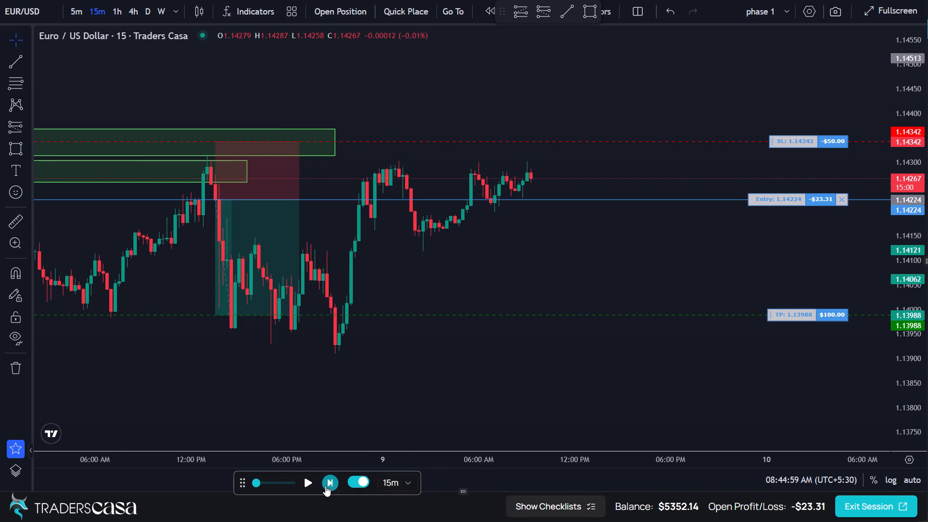
click(325, 486)
triple_click(325, 486)
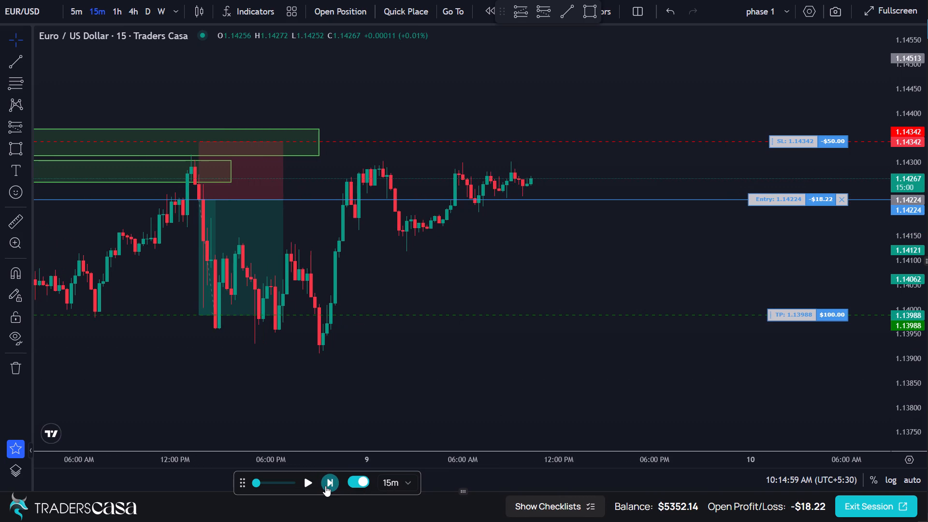
click(325, 486)
click(325, 486)
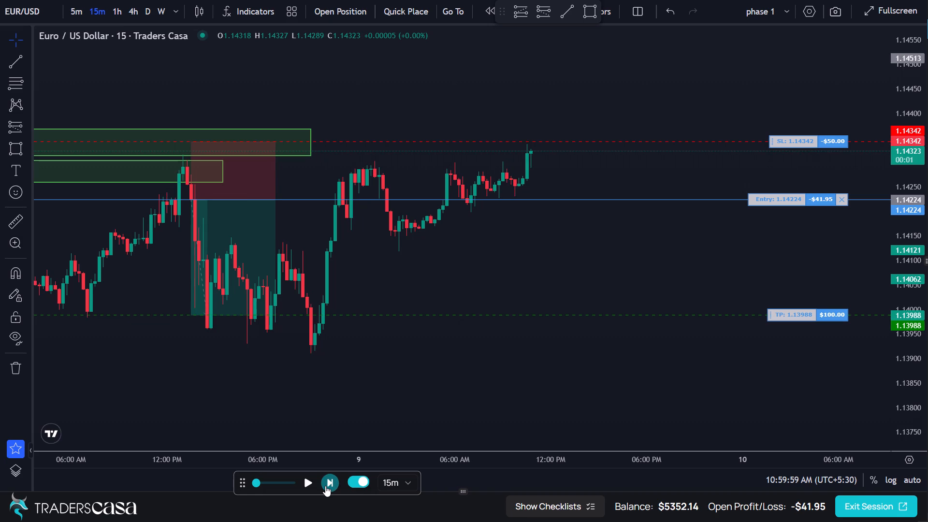
Move the open short trade's stop loss up to 1.14470.
drag(791, 142, 791, 141)
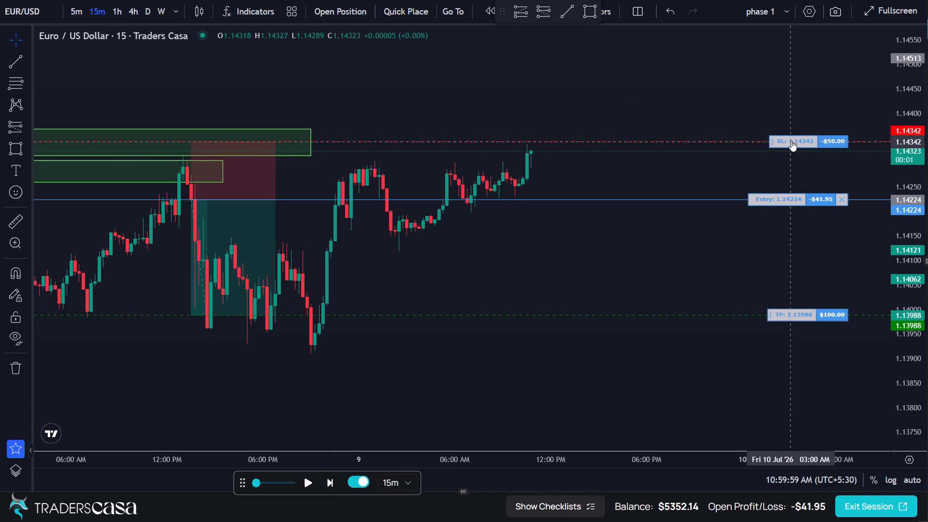
drag(791, 141, 801, 79)
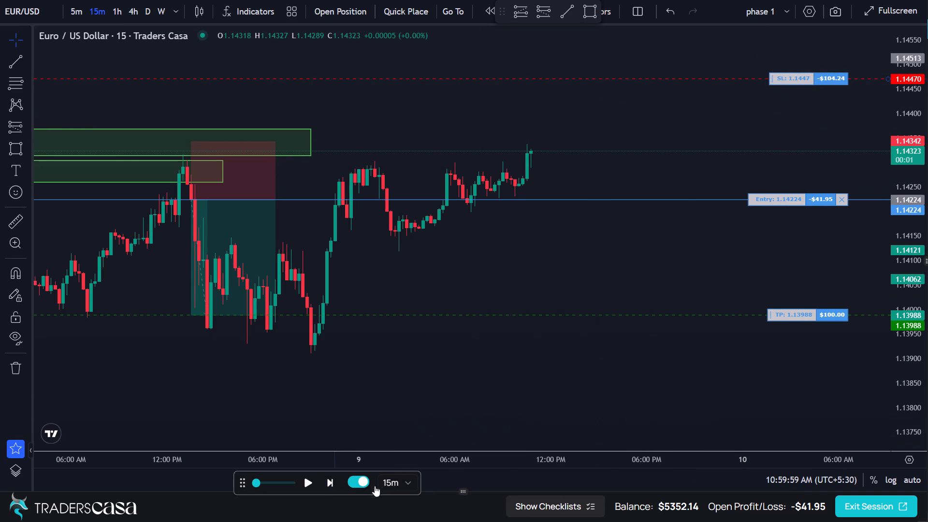
Advance the replay six candles to 12:29:59 PM on 9 July, following price against the widened stop loss.
triple_click(336, 486)
triple_click(335, 486)
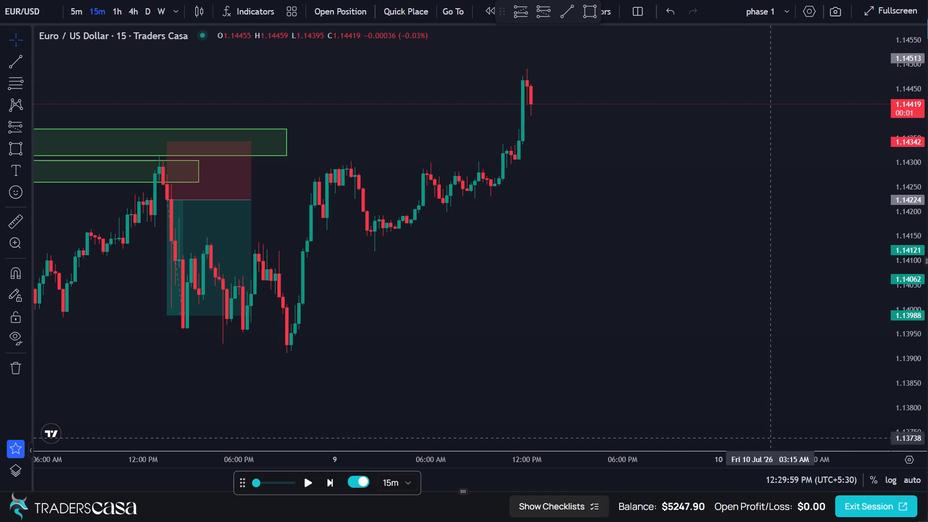
Draw a short position at 12:15 PM on 9 July with entry 1.14418, stop 1.14518 and target 1.14198, for a risk/reward ratio of 2.2.
scroll(605, 223, down, 5)
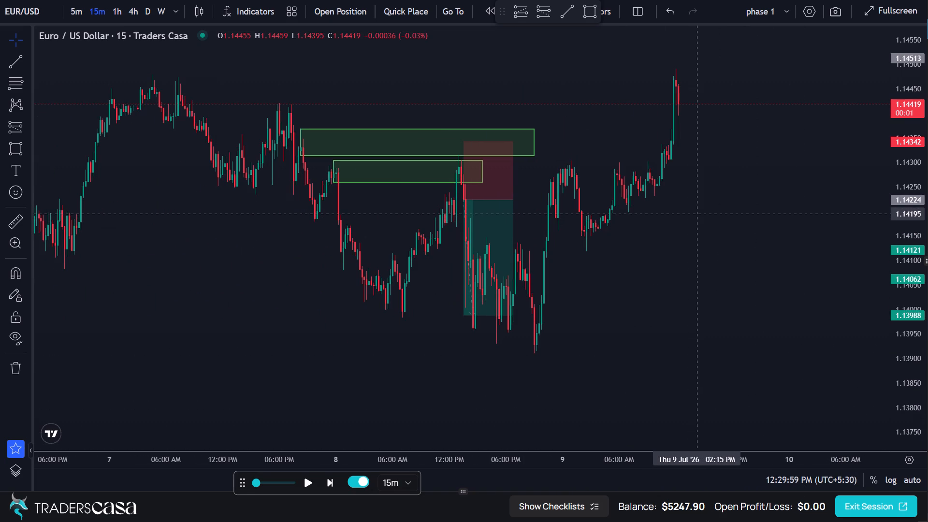
click(699, 214)
scroll(708, 157, up, 3)
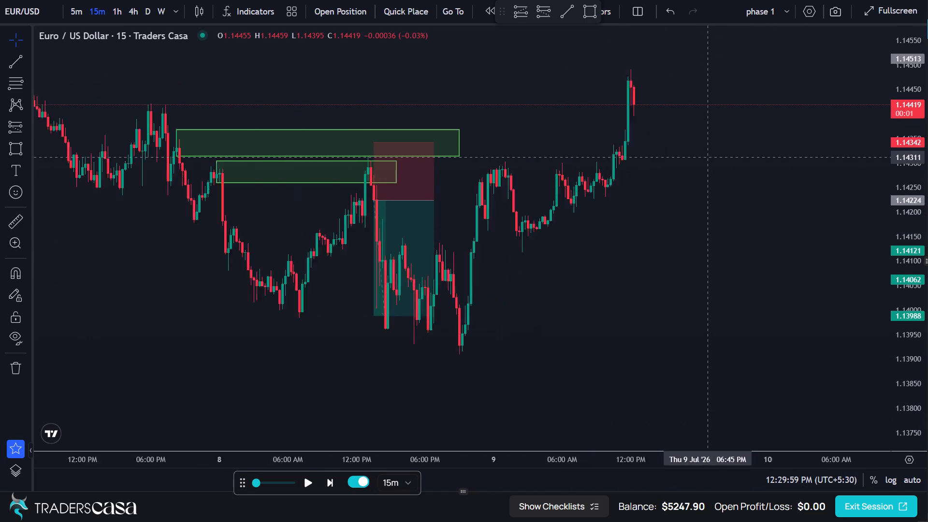
scroll(708, 157, up, 5)
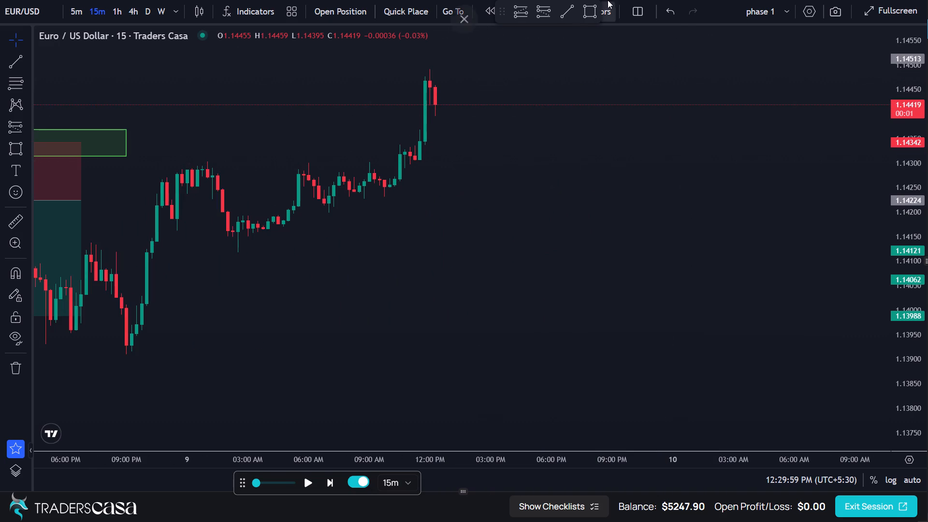
click(543, 11)
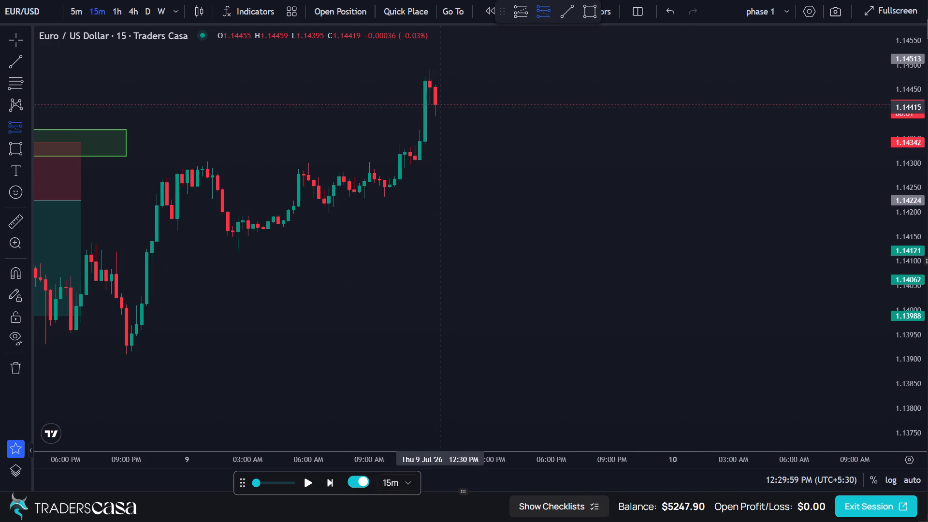
click(437, 105)
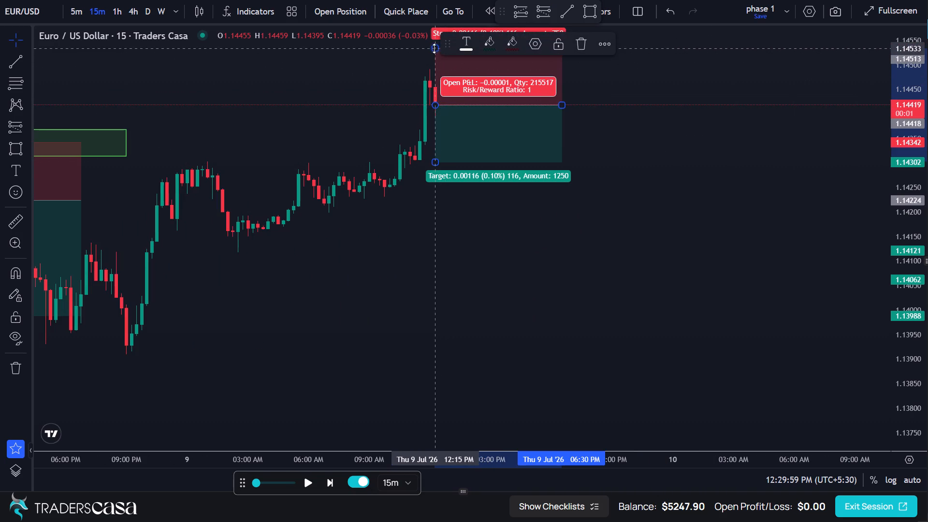
drag(434, 48, 432, 56)
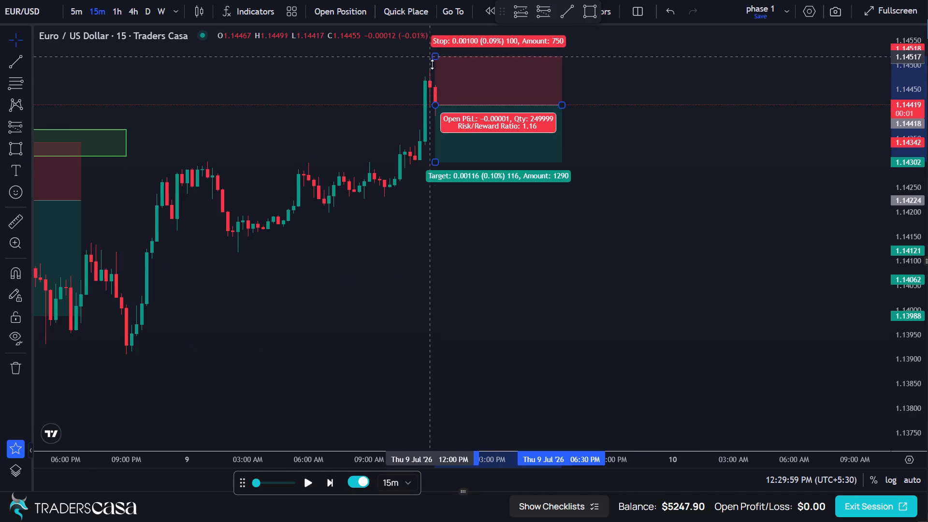
drag(436, 166, 437, 215)
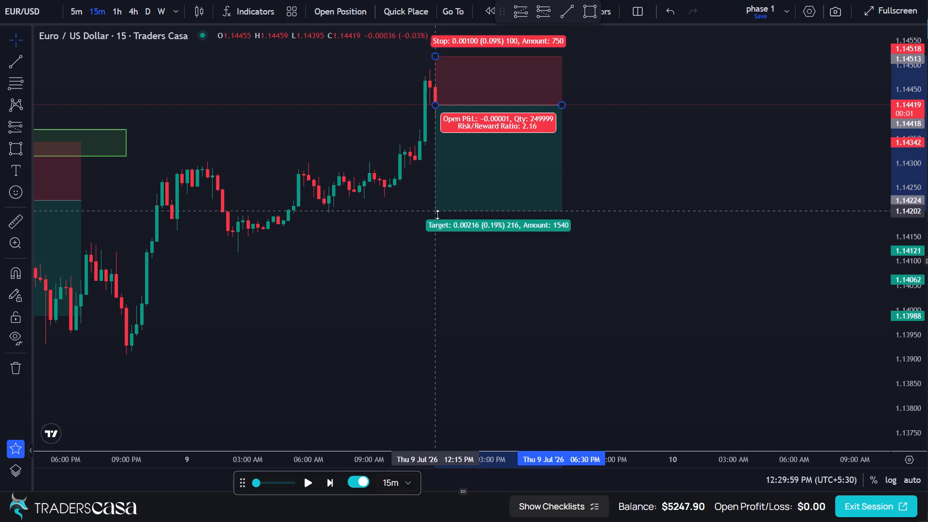
drag(437, 215, 438, 216)
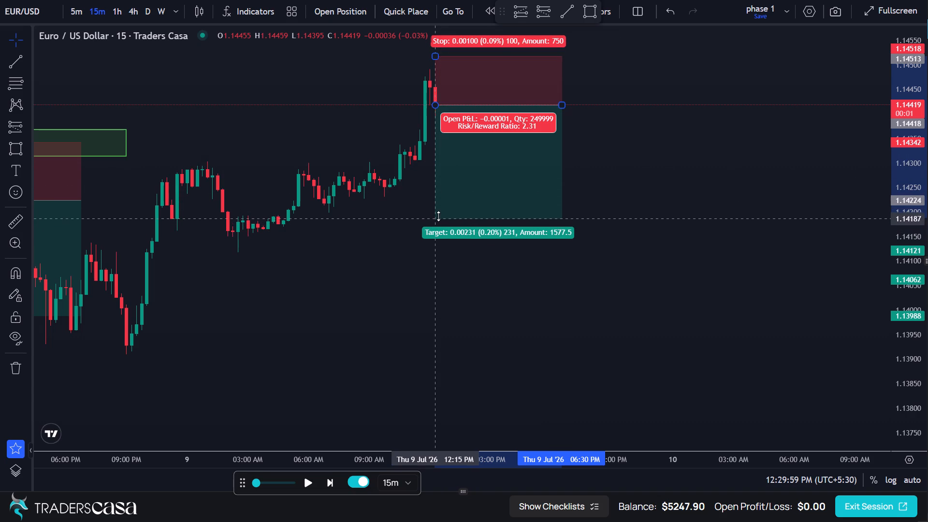
drag(438, 216, 438, 215)
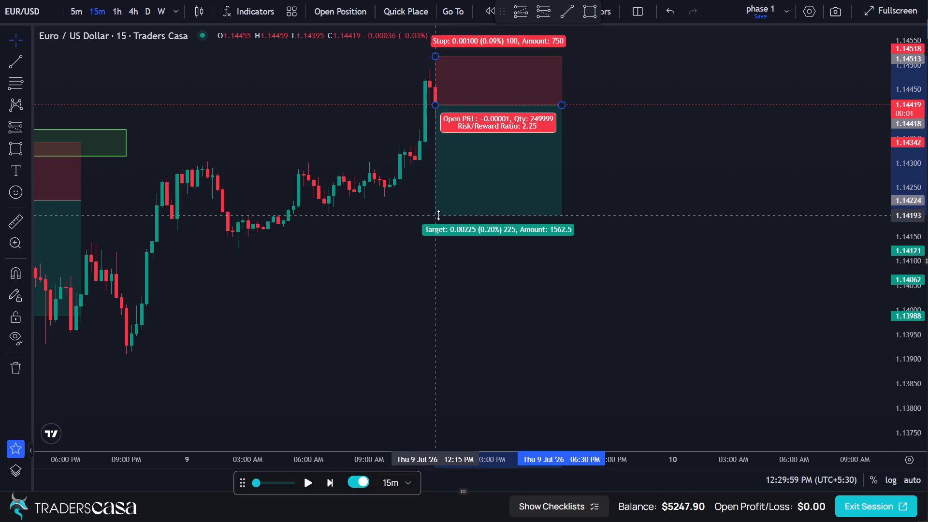
drag(438, 215, 438, 213)
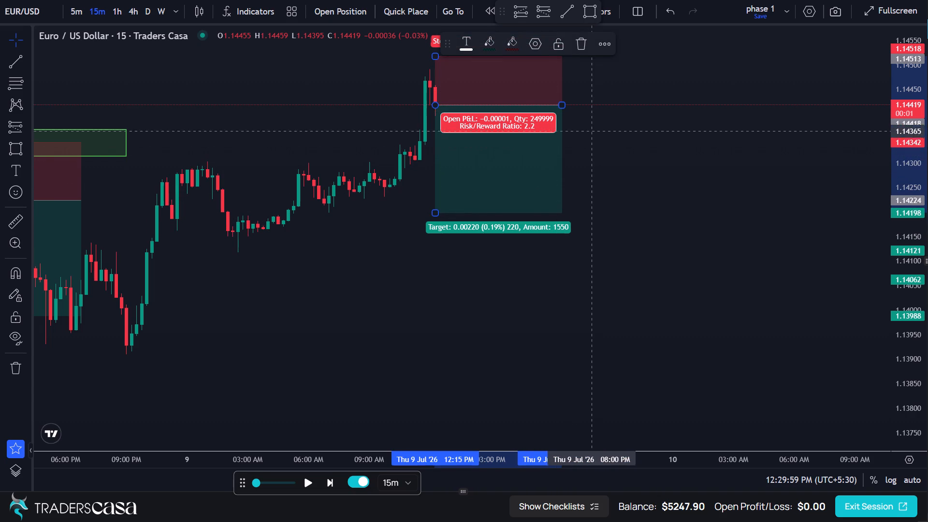
click(582, 112)
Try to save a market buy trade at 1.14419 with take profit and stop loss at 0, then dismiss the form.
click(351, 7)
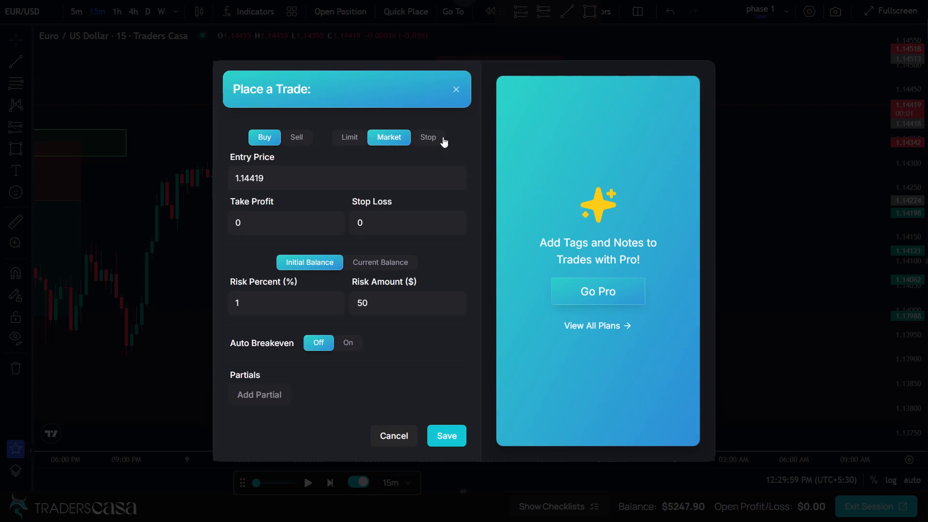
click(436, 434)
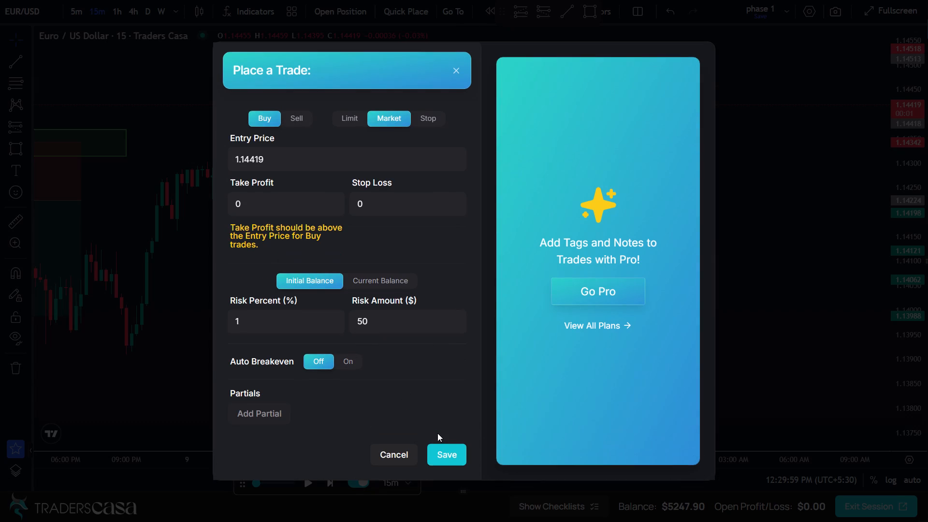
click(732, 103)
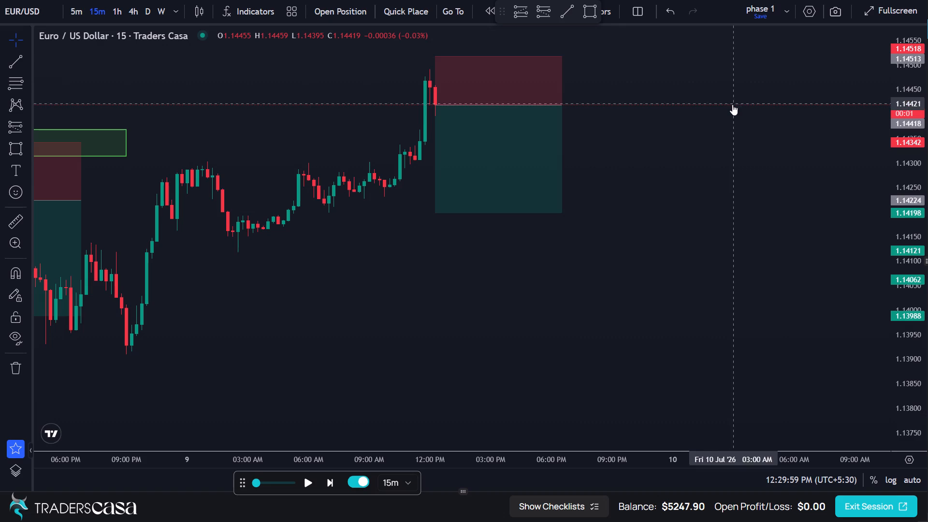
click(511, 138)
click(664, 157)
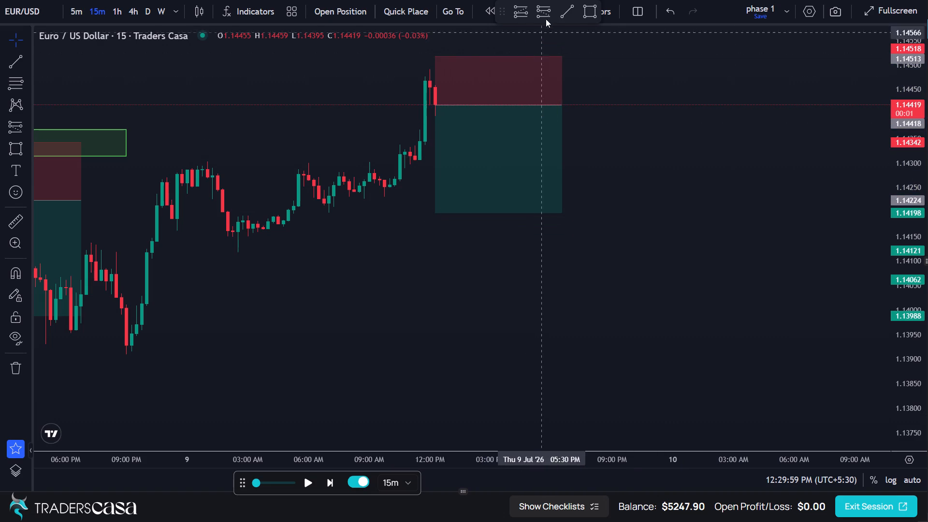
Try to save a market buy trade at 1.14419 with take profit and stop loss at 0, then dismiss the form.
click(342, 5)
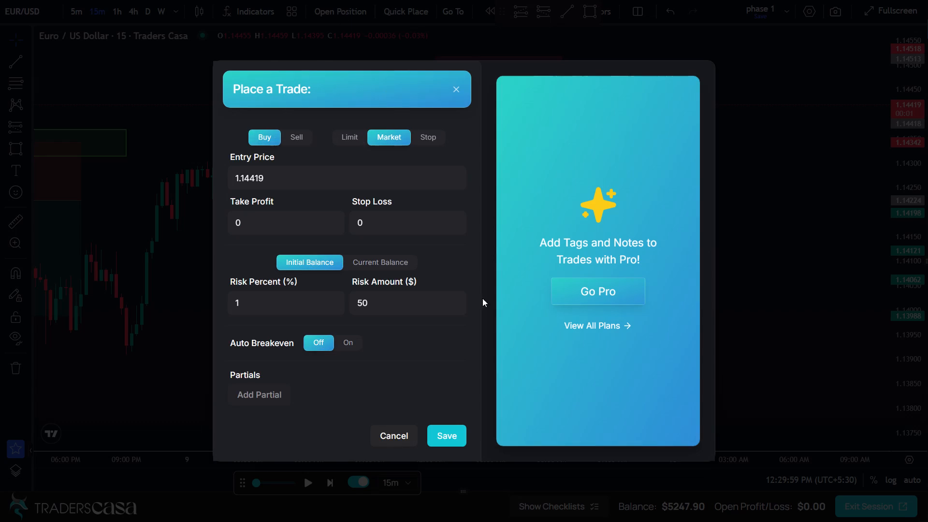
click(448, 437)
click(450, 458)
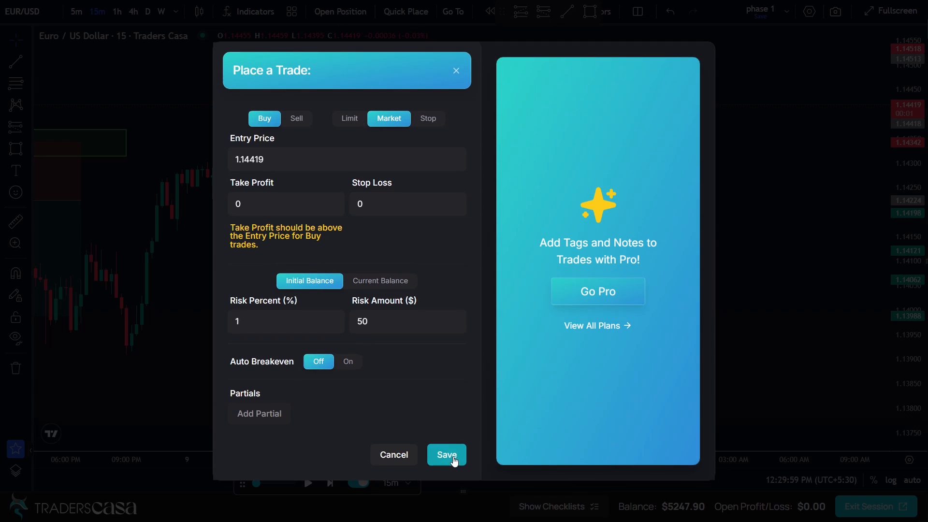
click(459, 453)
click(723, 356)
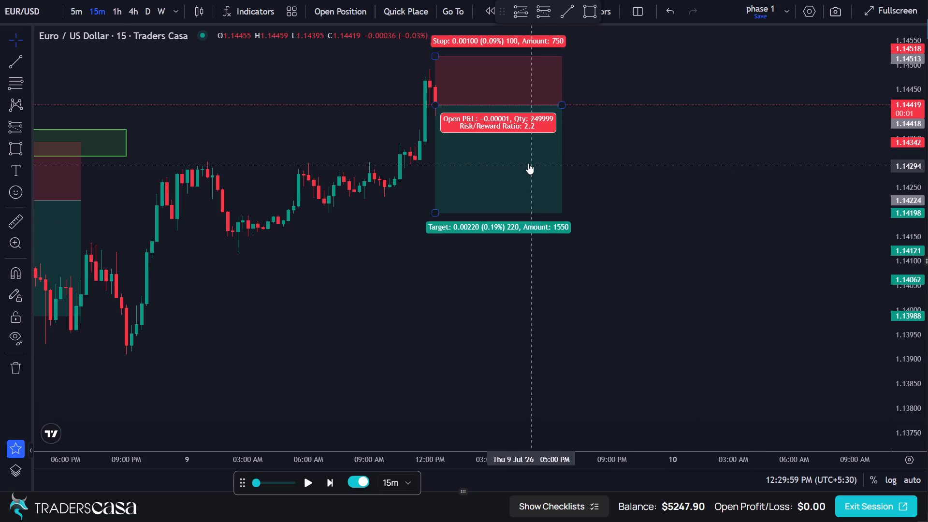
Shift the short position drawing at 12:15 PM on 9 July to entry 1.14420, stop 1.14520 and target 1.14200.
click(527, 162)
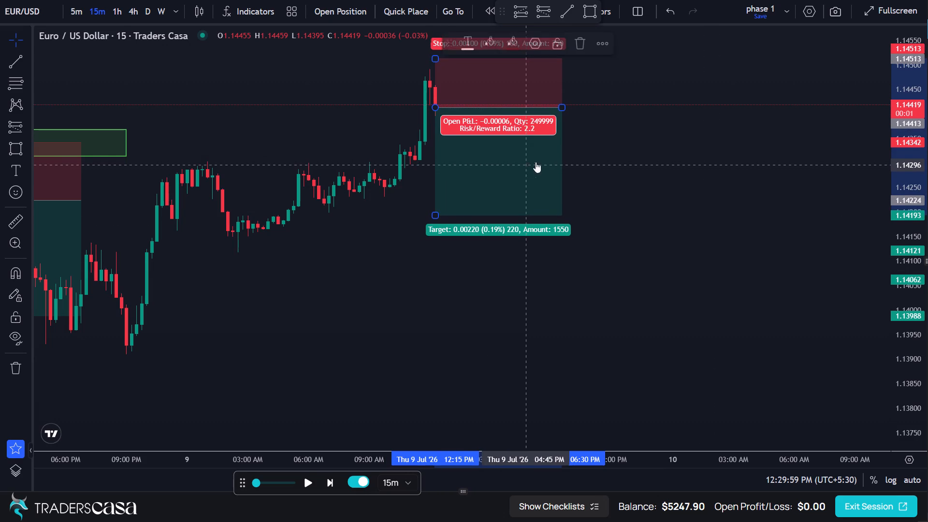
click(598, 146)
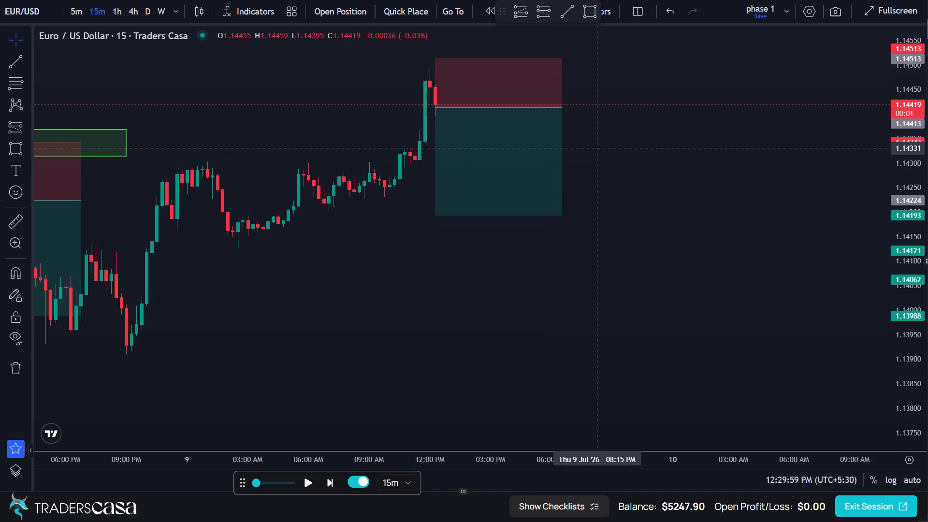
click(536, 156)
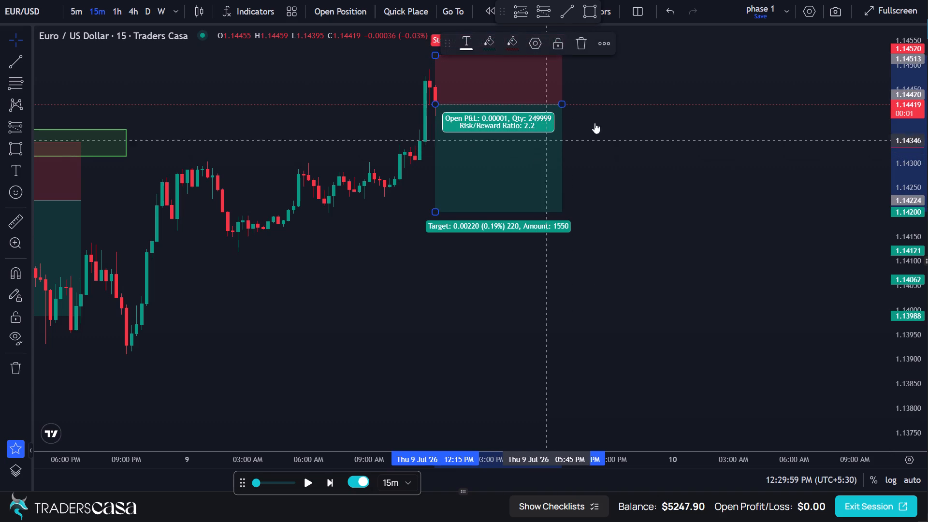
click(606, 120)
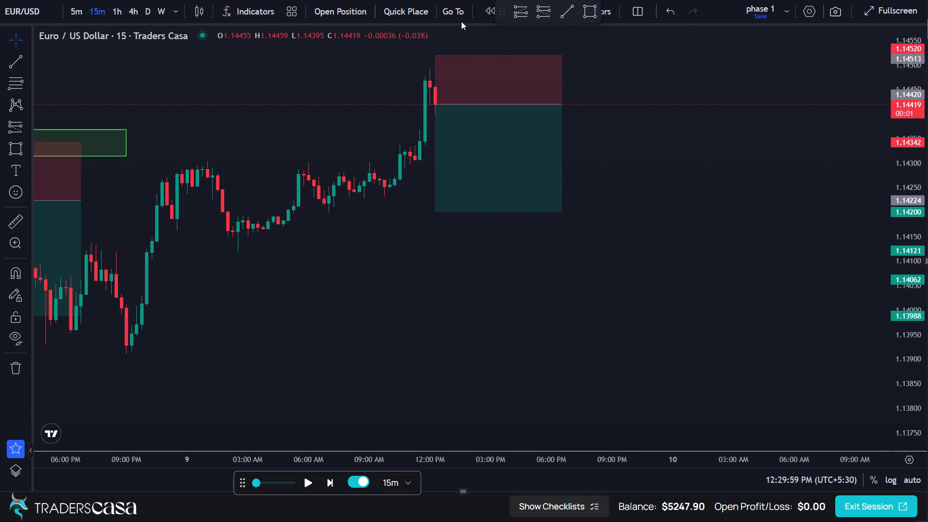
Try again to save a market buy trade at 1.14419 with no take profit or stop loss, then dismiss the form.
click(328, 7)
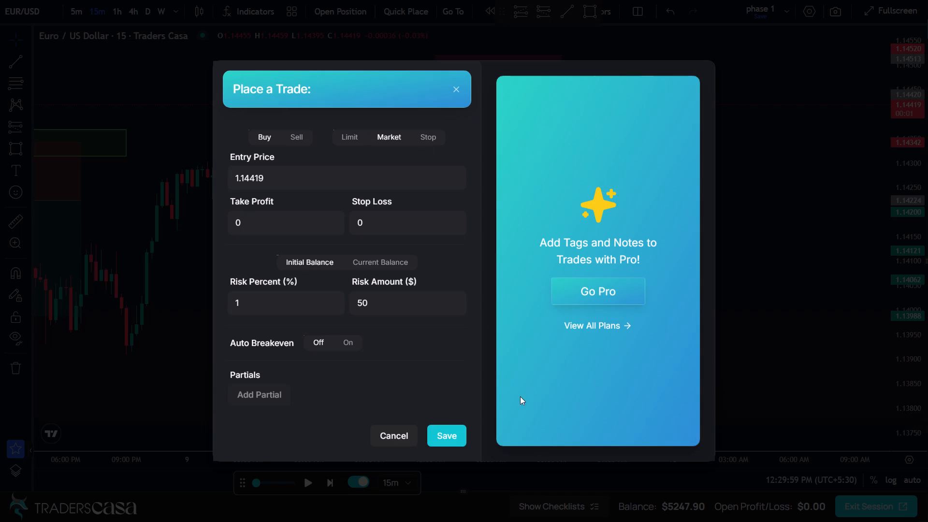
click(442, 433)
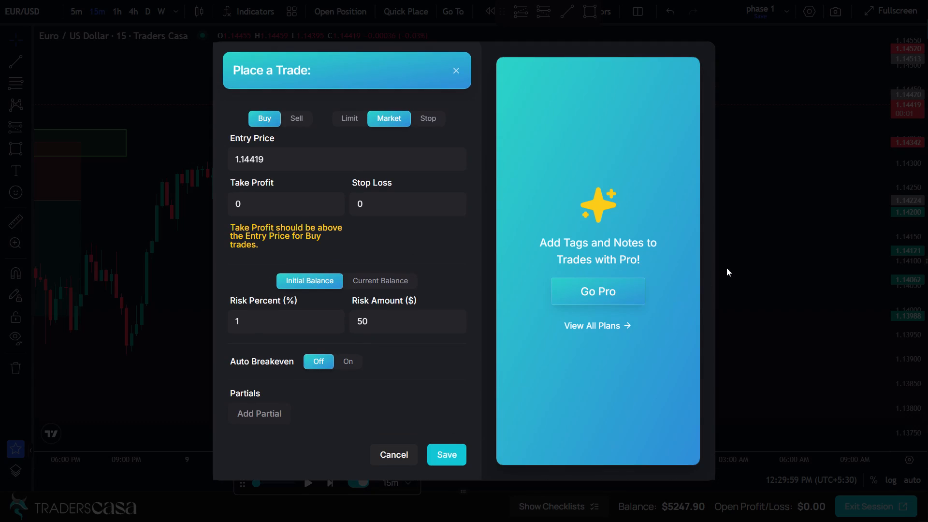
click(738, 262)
Shift the short position to entry 1.14415 and place a sell stop trade from it with take profit 1.14195, stop loss 1.14515 and 1% risk.
click(532, 144)
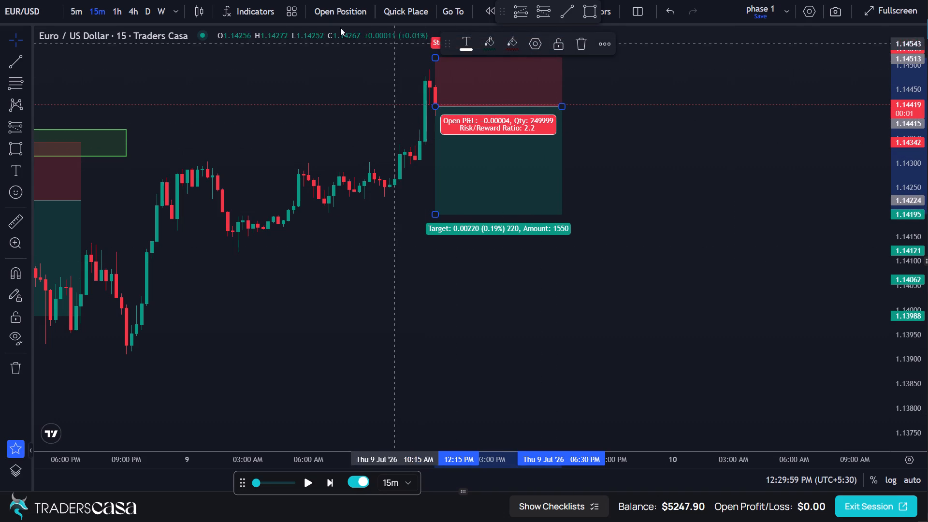
click(318, 14)
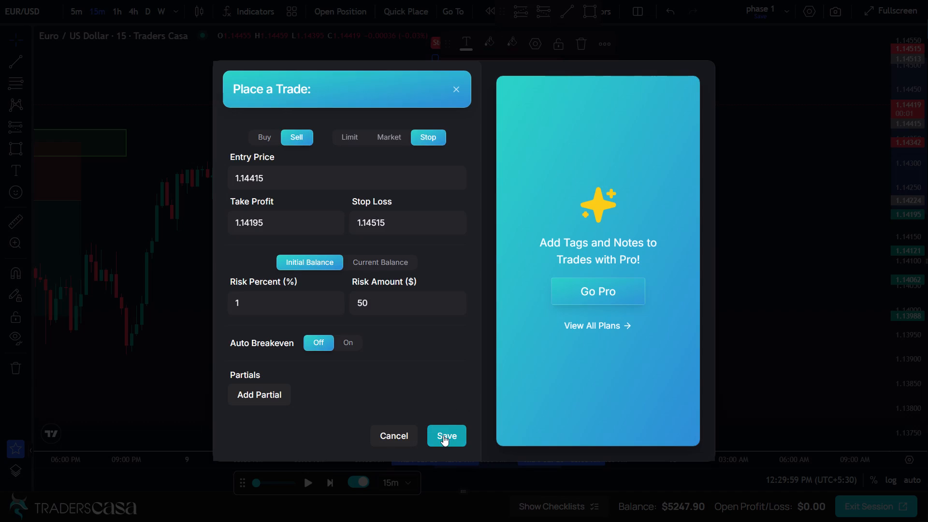
click(443, 435)
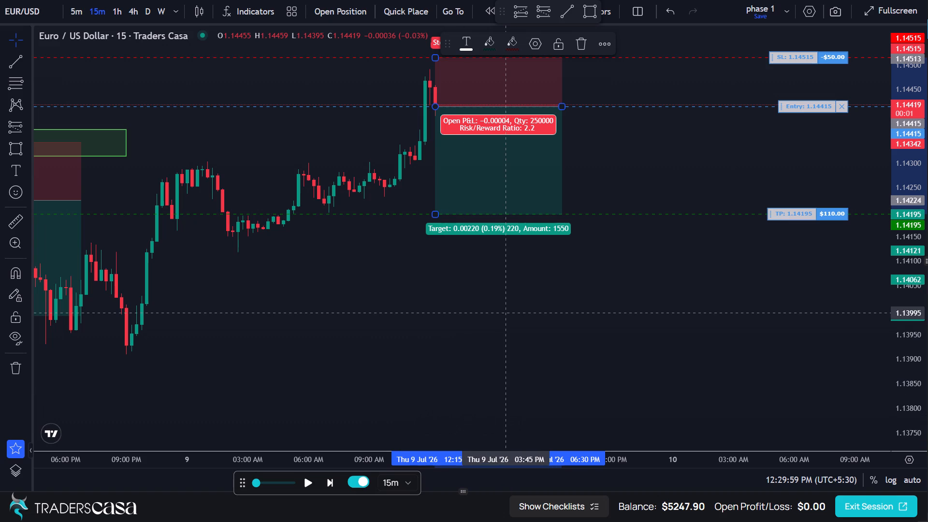
Advance the replay to about the 7 PM candle on 9 July, following price after the 1.14415 short entry.
click(326, 477)
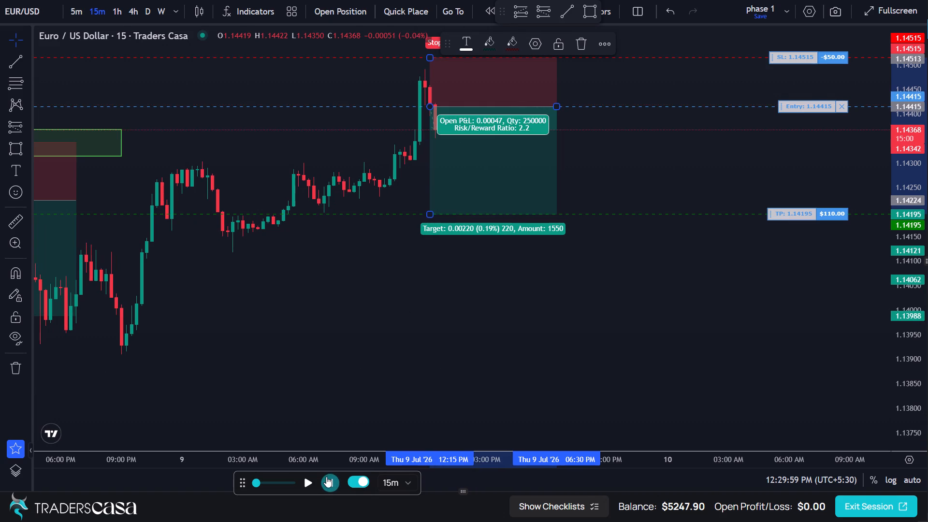
click(326, 477)
triple_click(328, 477)
triple_click(329, 476)
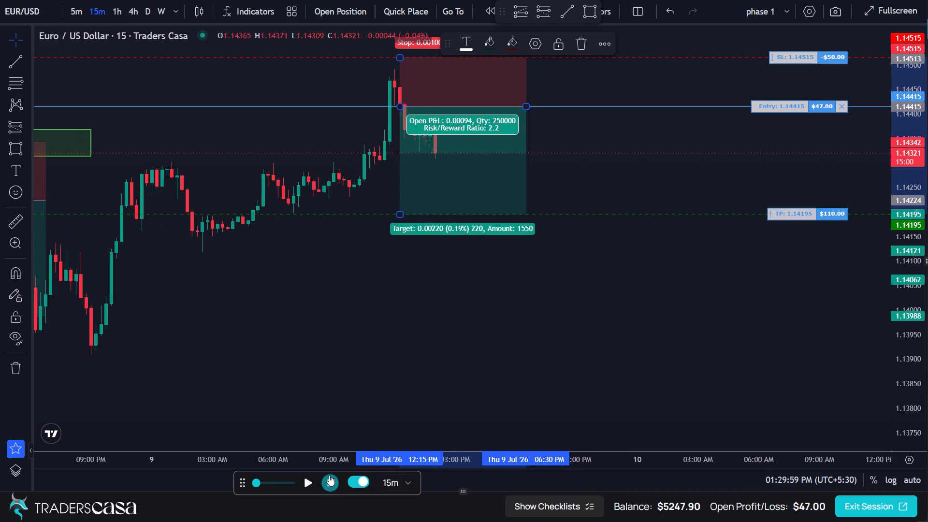
triple_click(329, 475)
triple_click(329, 475)
triple_click(329, 475)
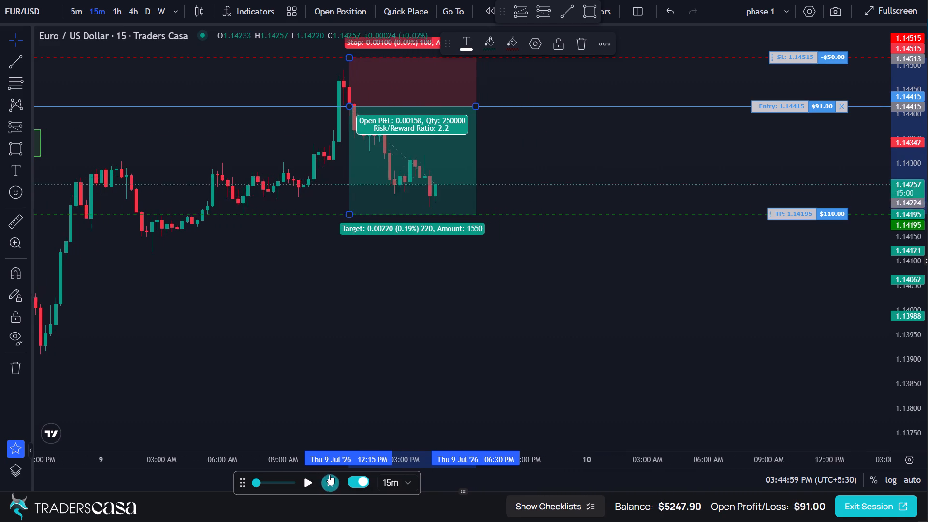
triple_click(329, 475)
click(329, 474)
triple_click(331, 478)
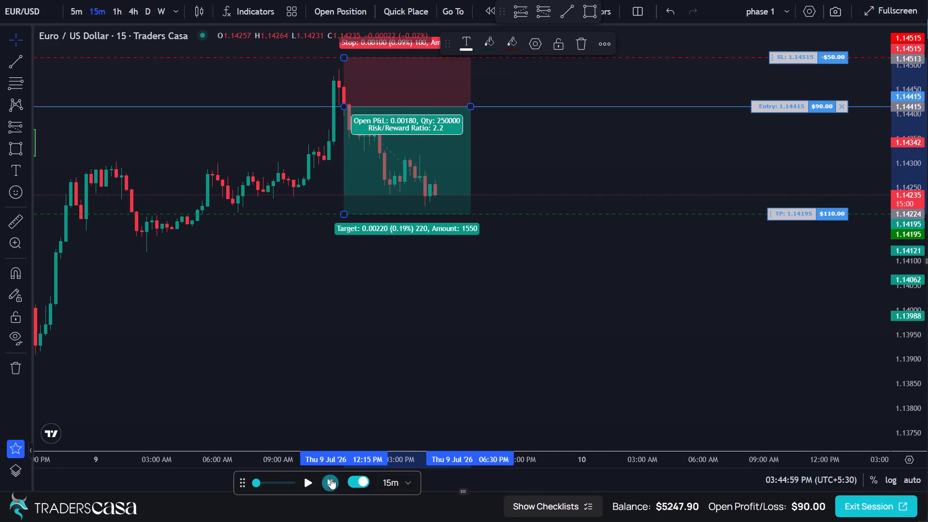
triple_click(331, 478)
triple_click(331, 478)
triple_click(331, 478)
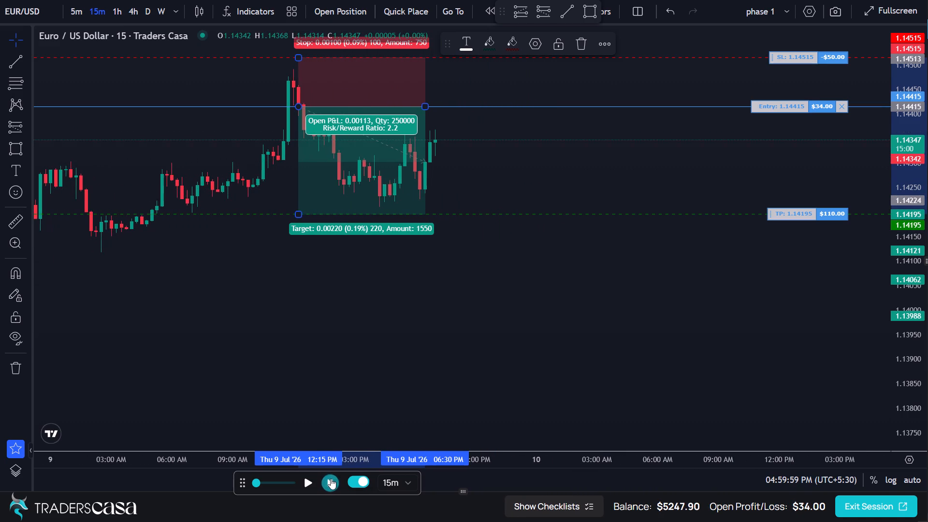
Advance the replay to about the 2 AM candle on 10 July, following the open short trade.
triple_click(331, 478)
triple_click(331, 478)
triple_click(331, 478)
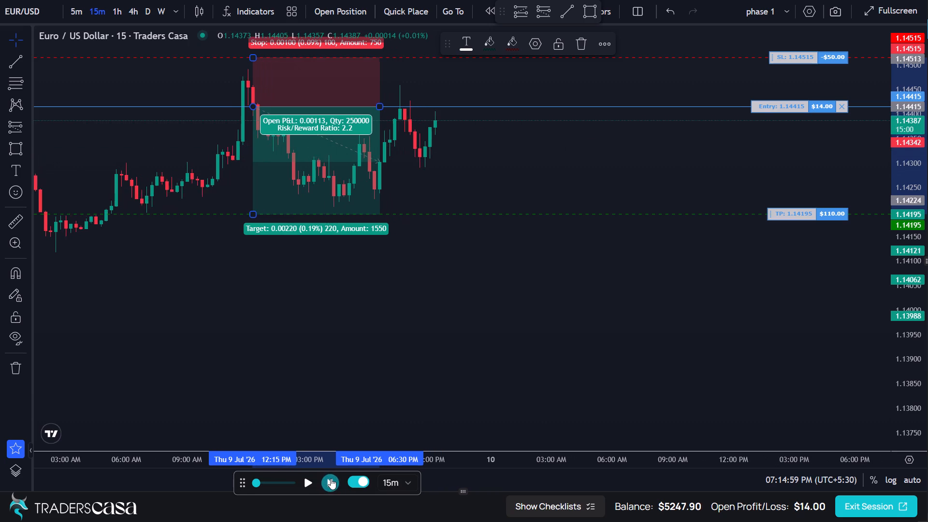
triple_click(331, 478)
triple_click(331, 478)
triple_click(331, 478)
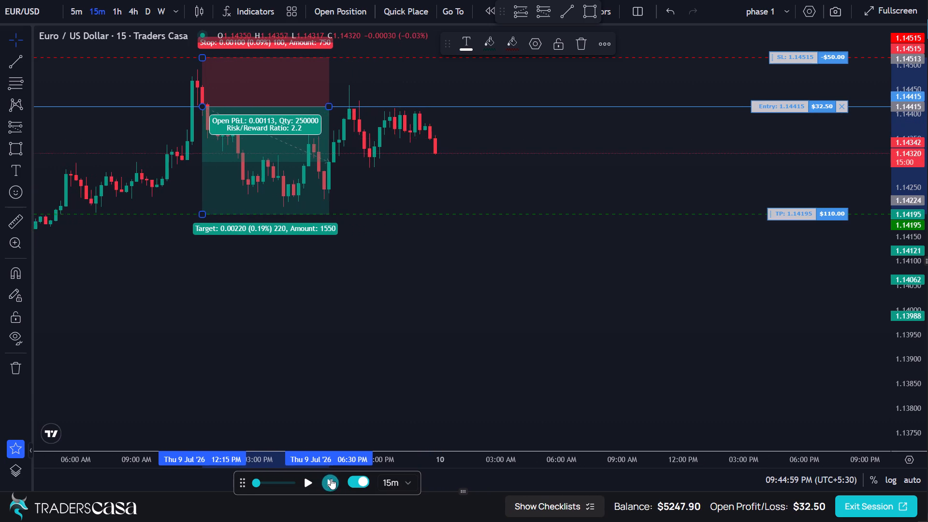
triple_click(331, 478)
triple_click(331, 478)
triple_click(331, 478)
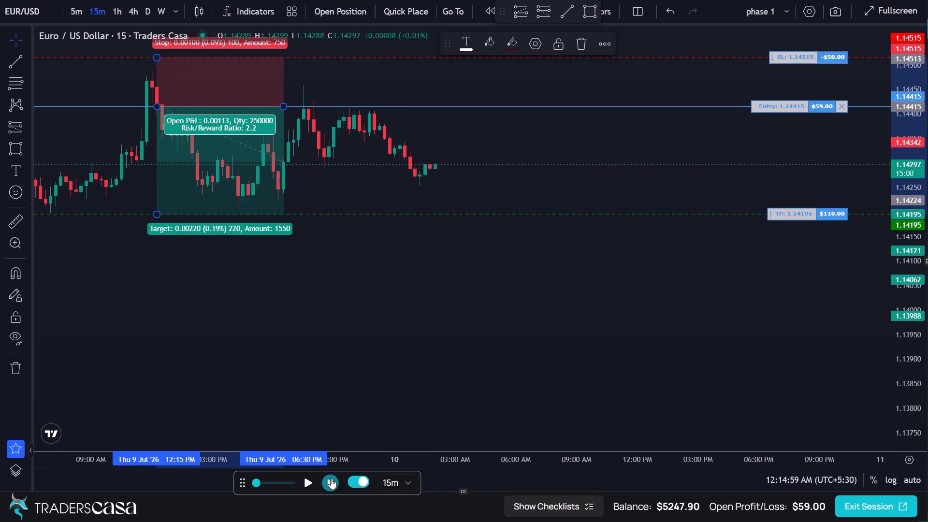
Advance the replay to 08:44:59 AM on 10 July, following price against the short trade's 1.14515 stop loss.
triple_click(331, 478)
triple_click(330, 478)
triple_click(329, 479)
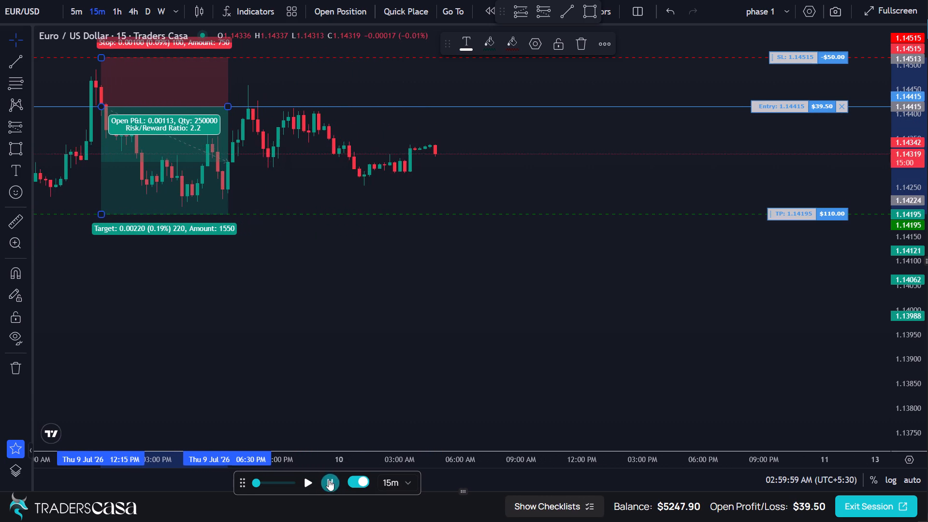
triple_click(329, 480)
triple_click(329, 480)
triple_click(328, 480)
triple_click(328, 480)
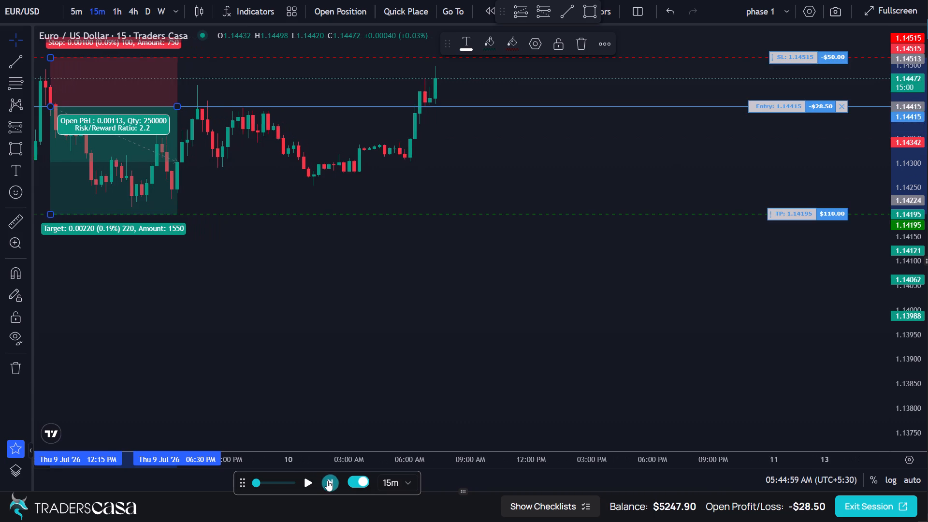
triple_click(327, 480)
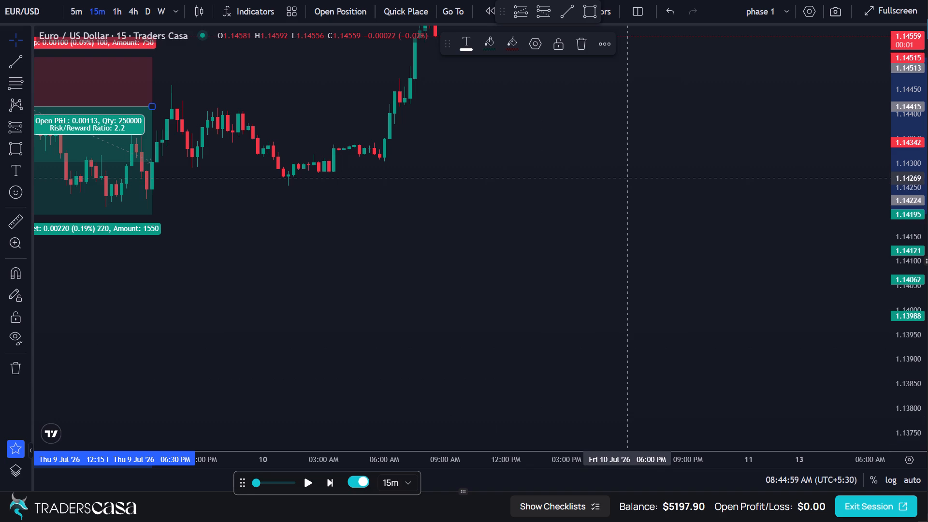
Raise the target of the 12:15 PM short position drawing to 1.14215, for a risk/reward ratio of 2.
drag(297, 239, 447, 238)
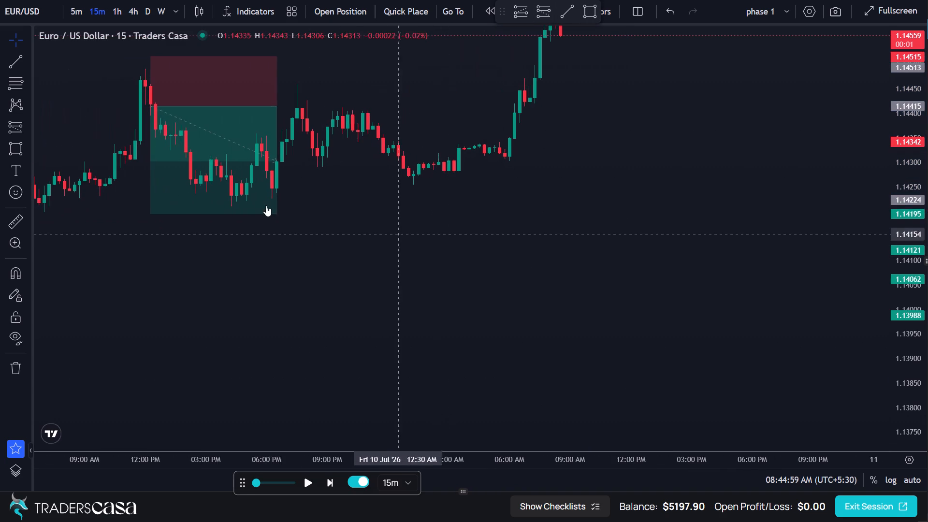
drag(150, 214, 150, 211)
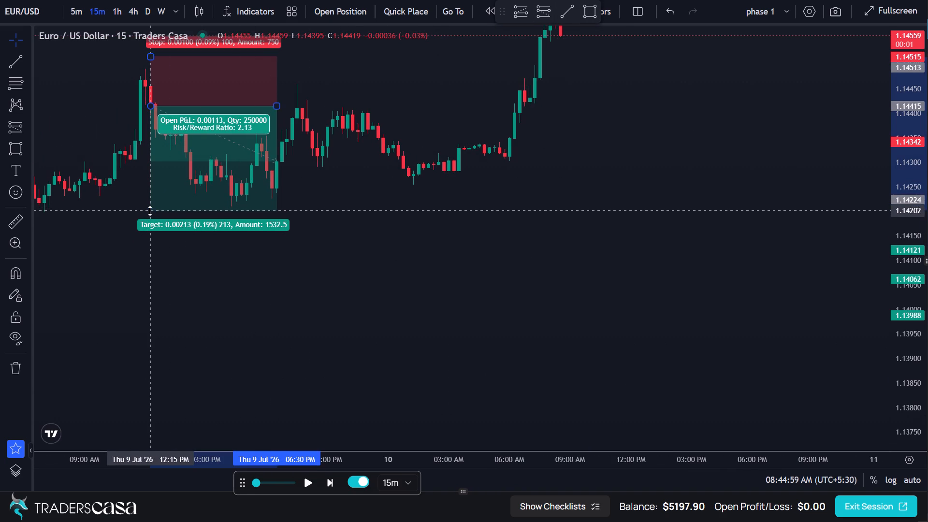
drag(150, 211, 153, 206)
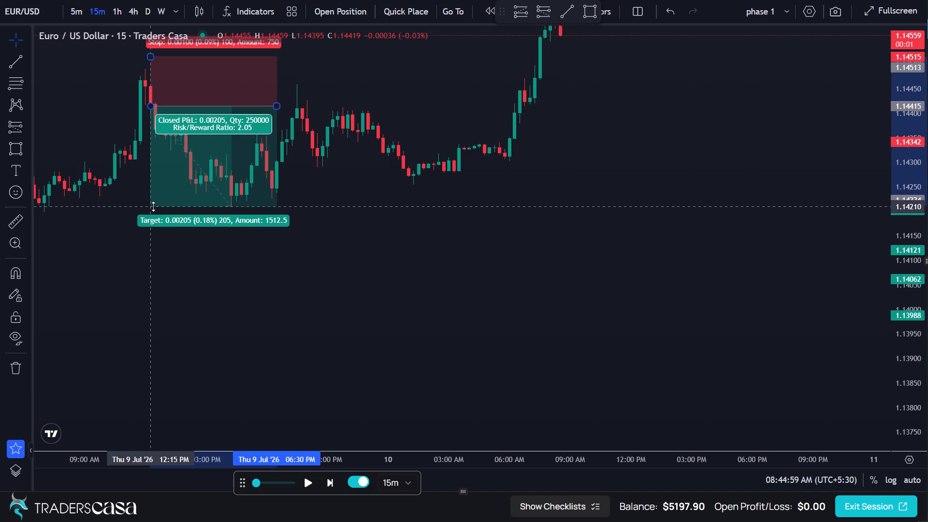
drag(153, 206, 154, 204)
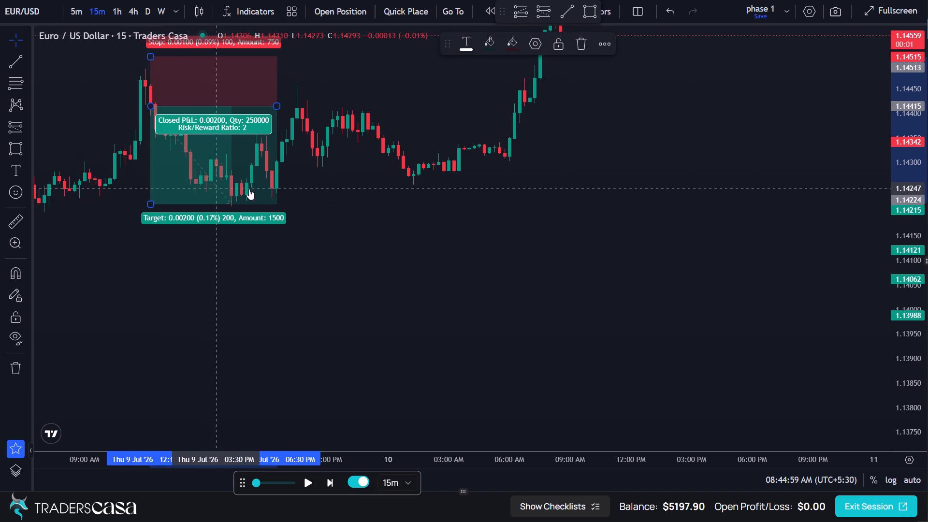
click(347, 195)
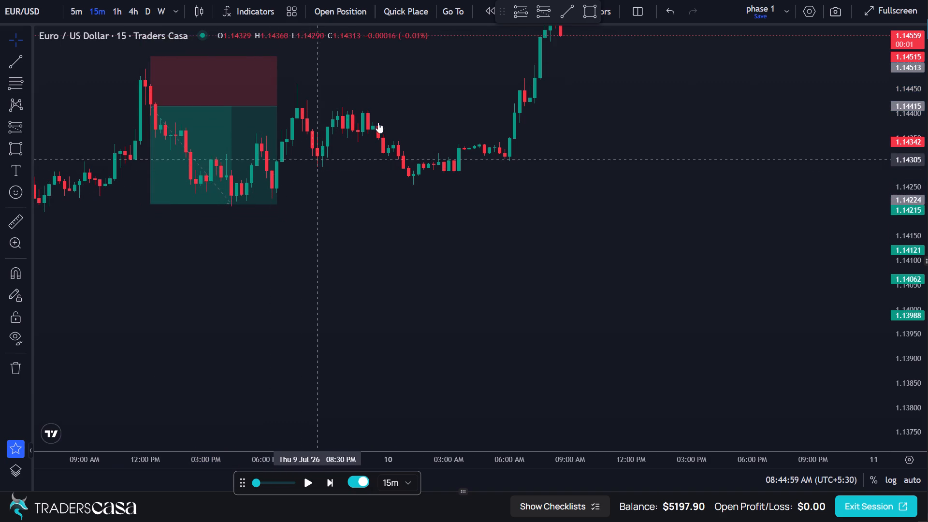
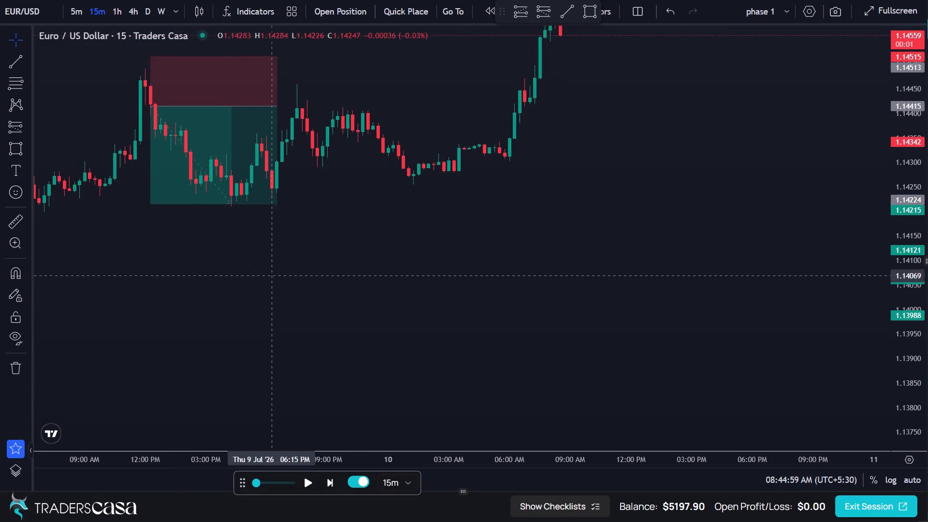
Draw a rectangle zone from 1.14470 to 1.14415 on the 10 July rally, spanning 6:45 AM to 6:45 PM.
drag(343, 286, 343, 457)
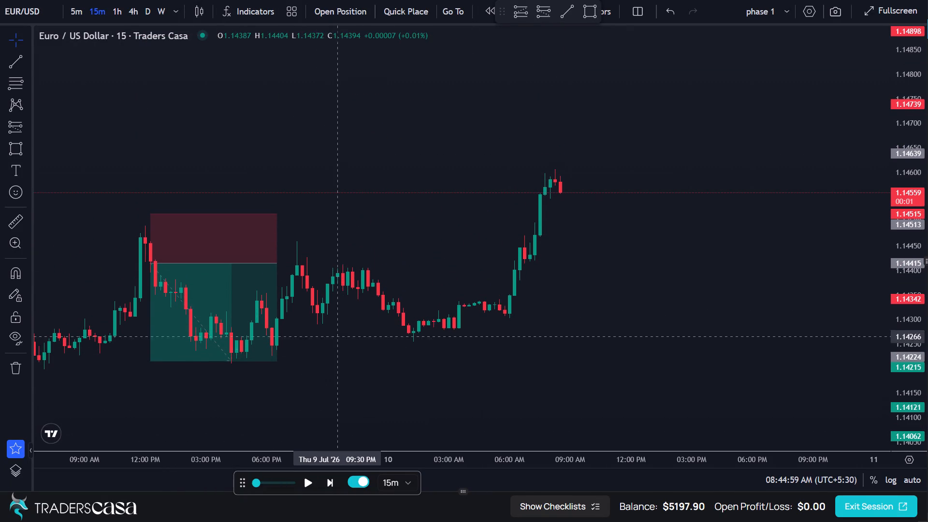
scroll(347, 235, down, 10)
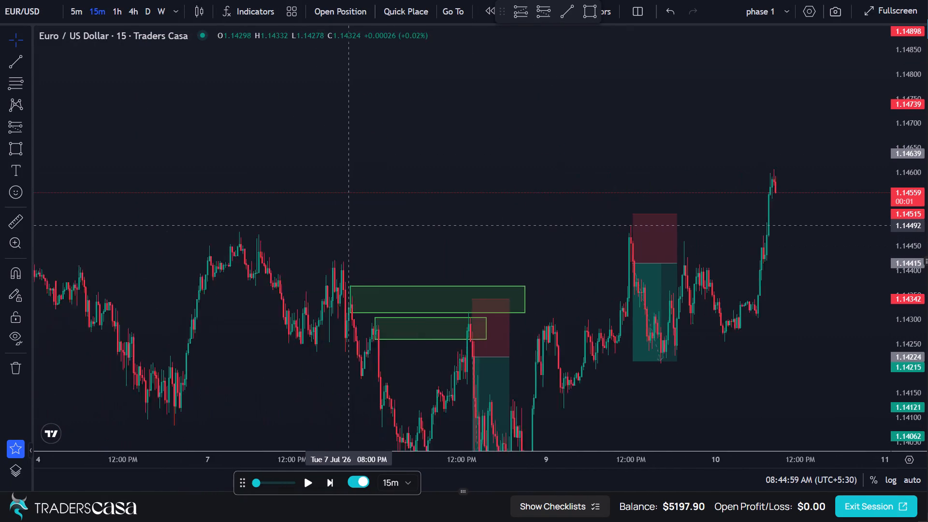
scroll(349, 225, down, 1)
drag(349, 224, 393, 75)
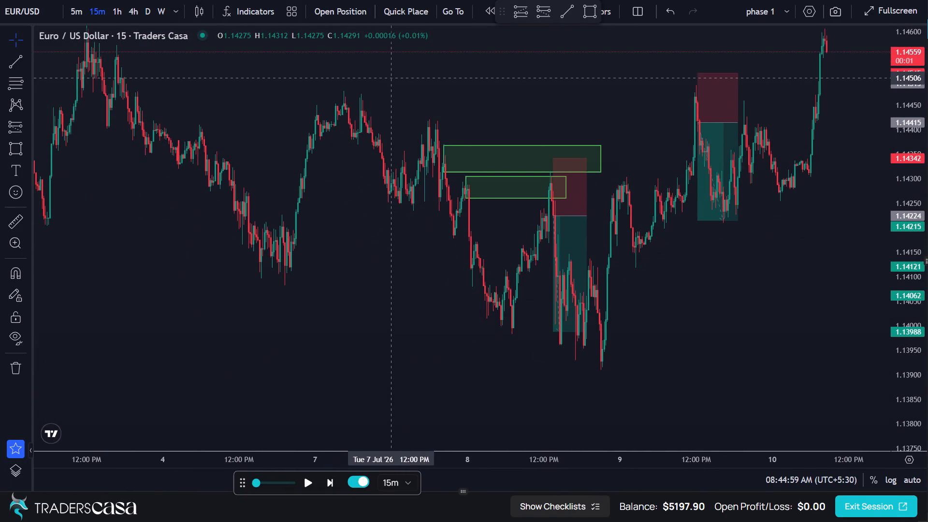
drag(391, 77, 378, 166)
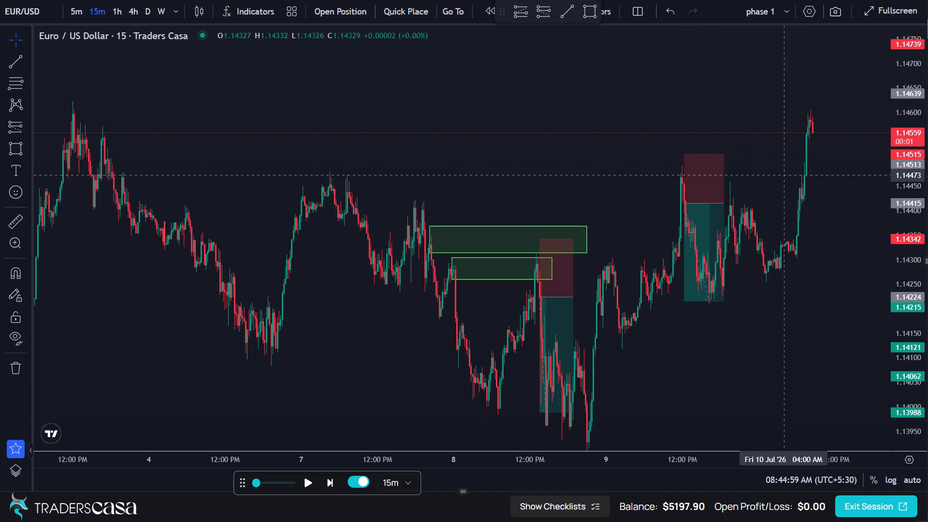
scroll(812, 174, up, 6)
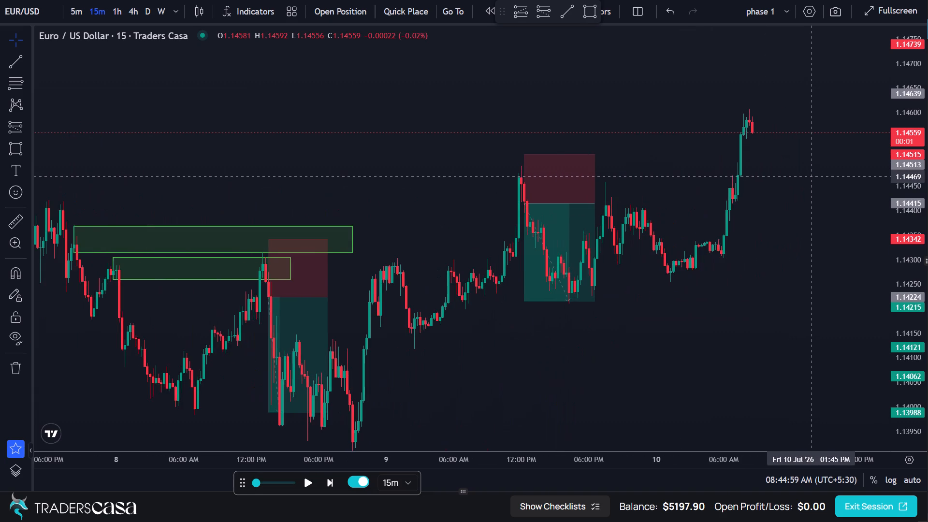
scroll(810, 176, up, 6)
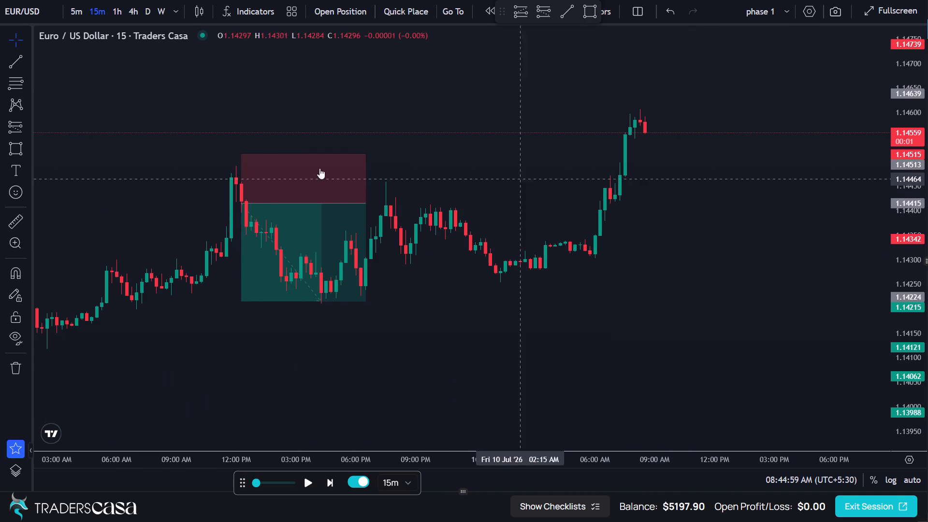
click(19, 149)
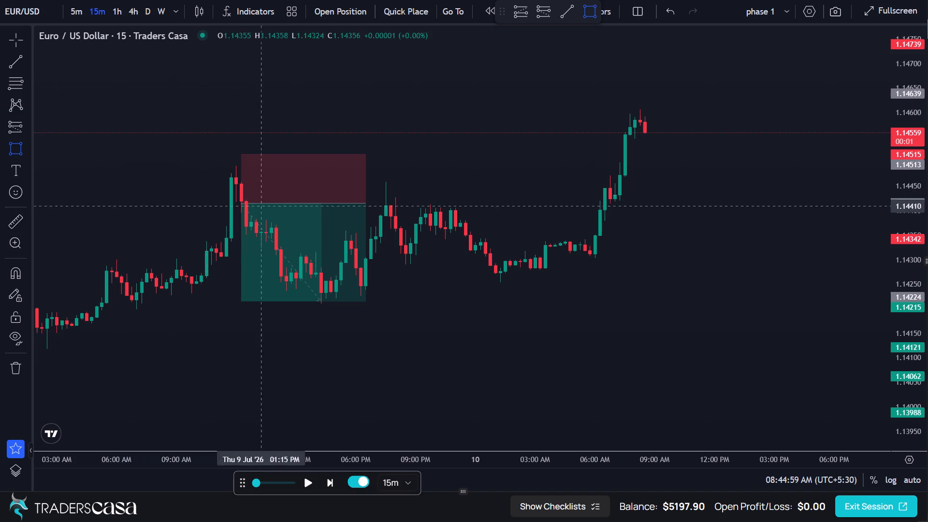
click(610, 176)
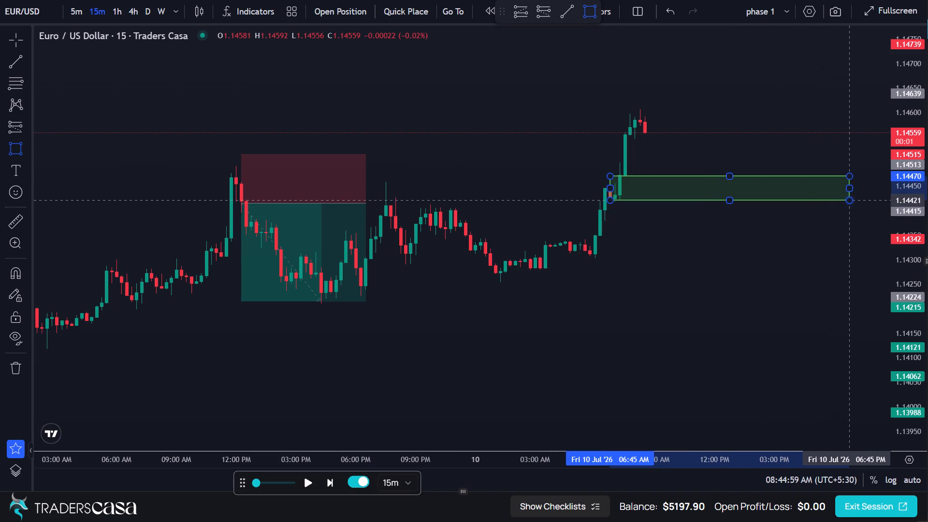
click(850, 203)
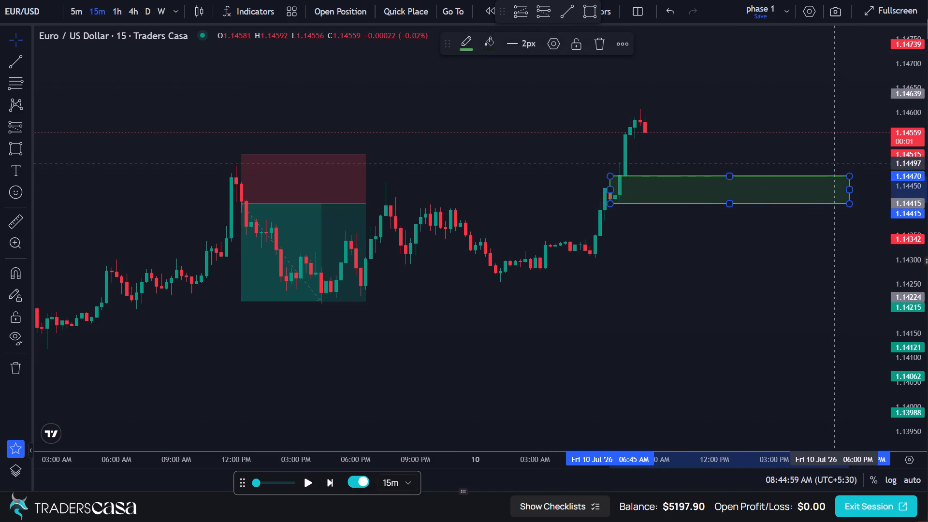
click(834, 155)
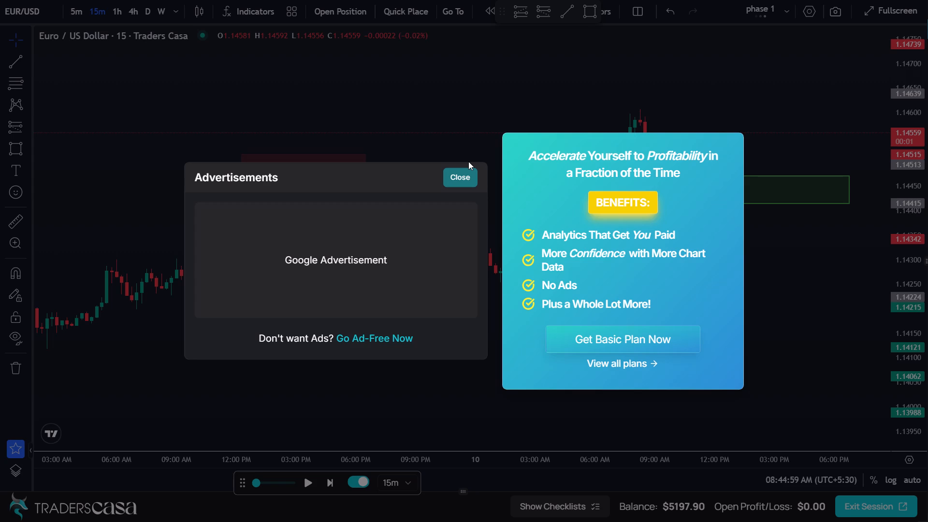
Dismiss the advertisement pop-up covering the chart.
click(468, 174)
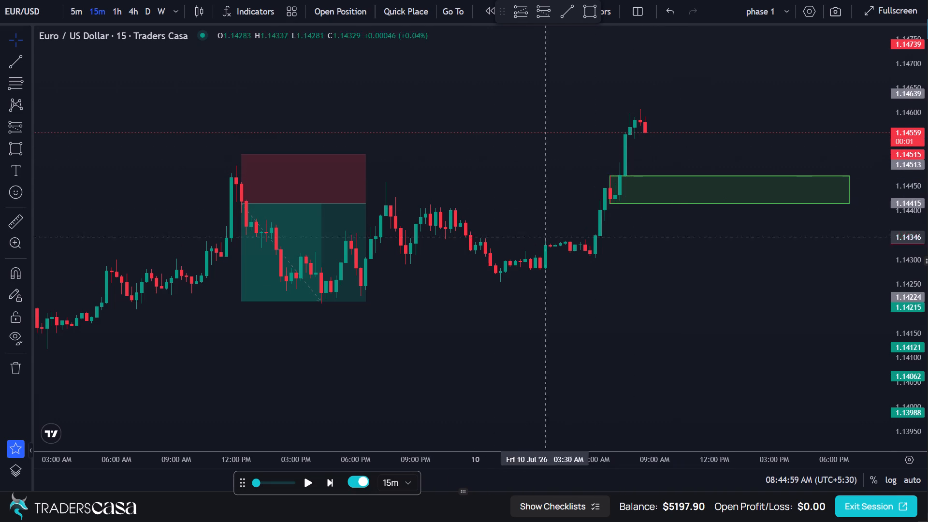
Advance the replay to 11:14:59 AM on 10 July, following price down through the 1.14470–1.14415 zone.
scroll(603, 298, down, 10)
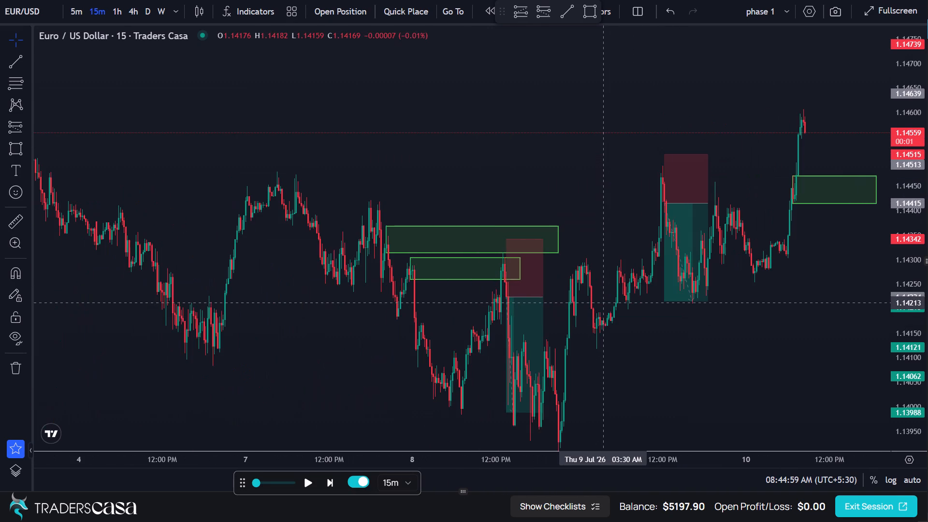
scroll(603, 303, up, 11)
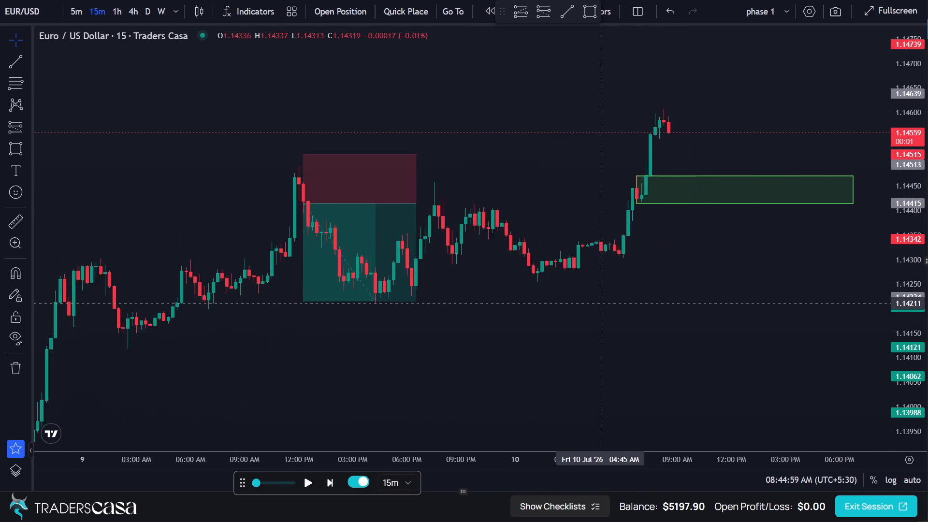
scroll(600, 303, up, 2)
drag(667, 301, 583, 377)
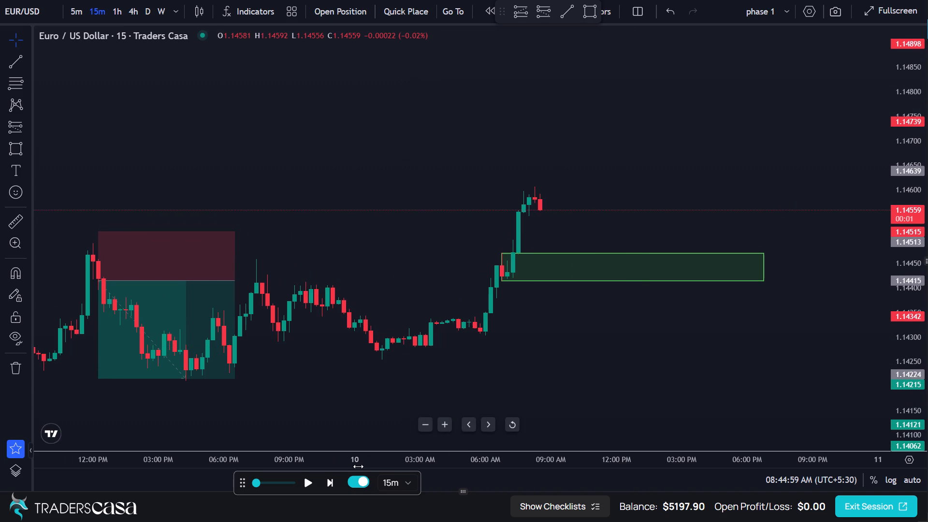
click(330, 485)
triple_click(330, 485)
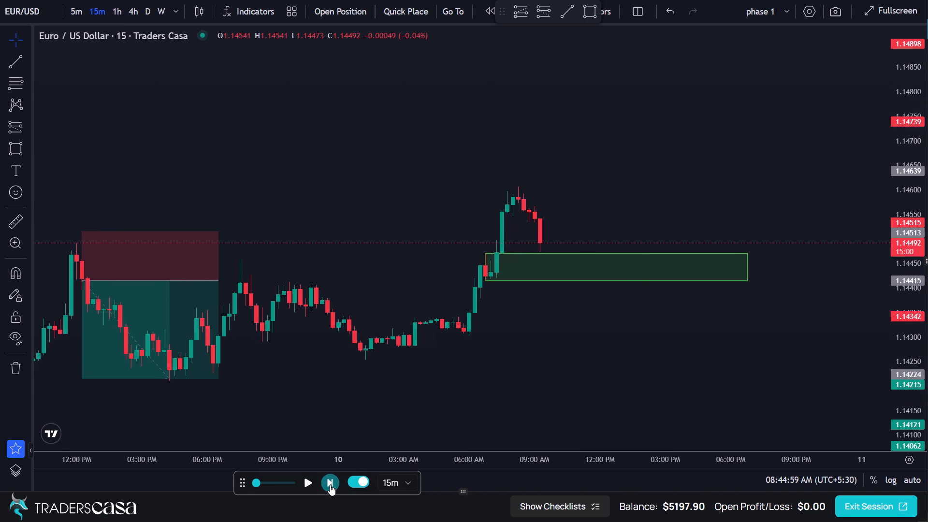
click(330, 485)
click(330, 485)
click(330, 485)
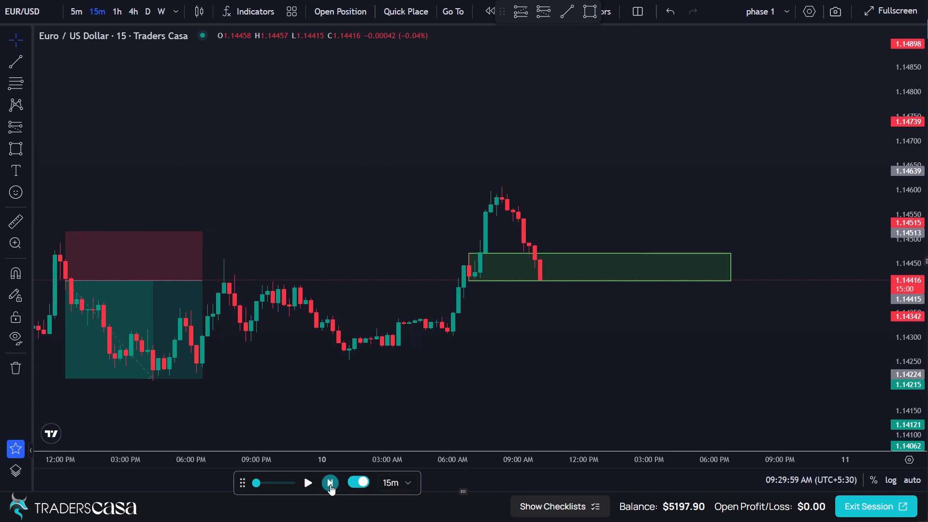
click(330, 485)
click(330, 485)
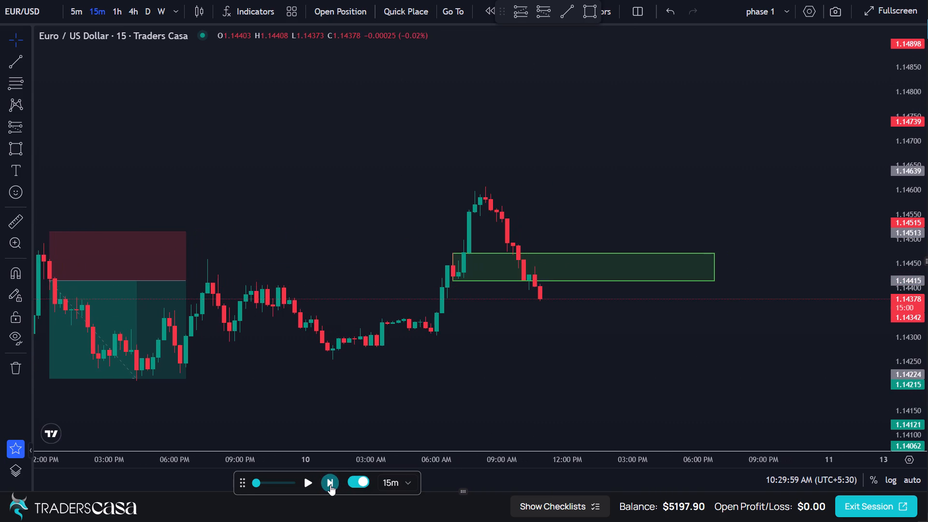
click(330, 485)
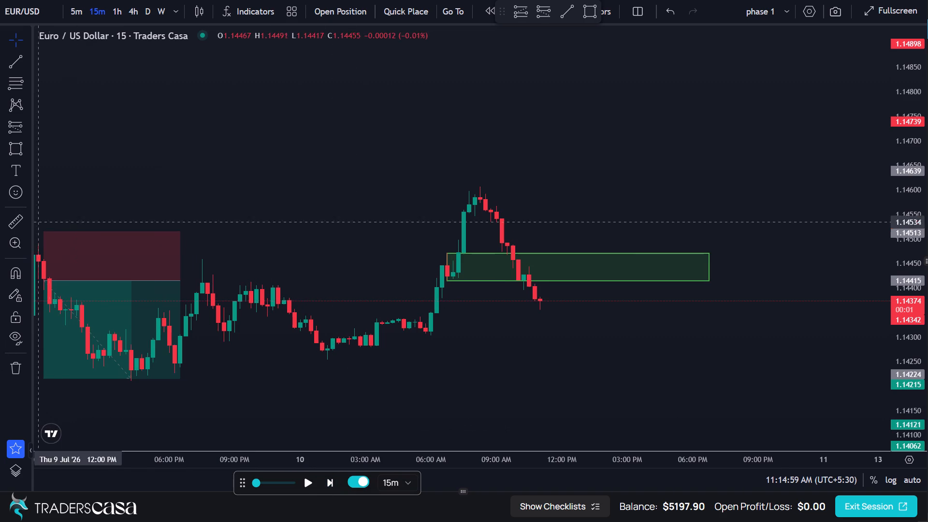
Check the earlier price structure and draw a rectangle zone from about 1.1435 to 1.1430, spanning 6 AM to 9 PM on 10 July.
click(14, 152)
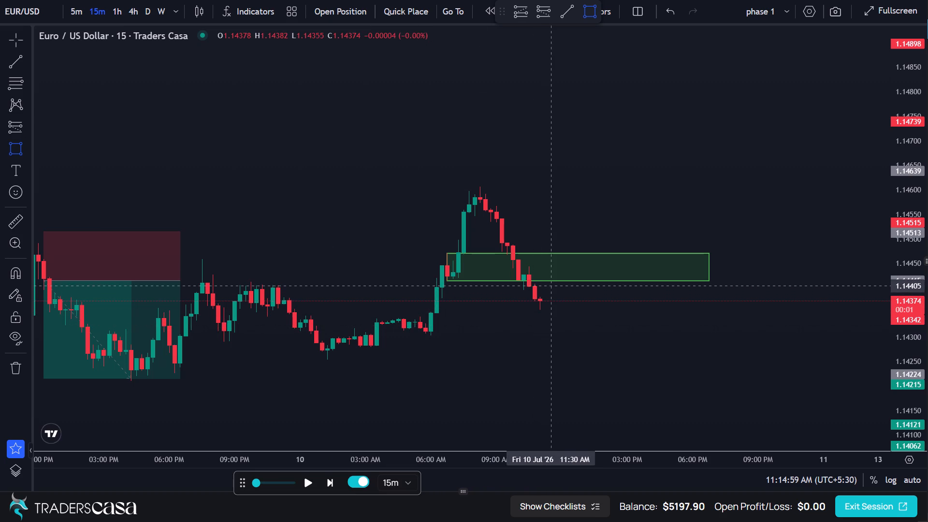
scroll(557, 359, down, 7)
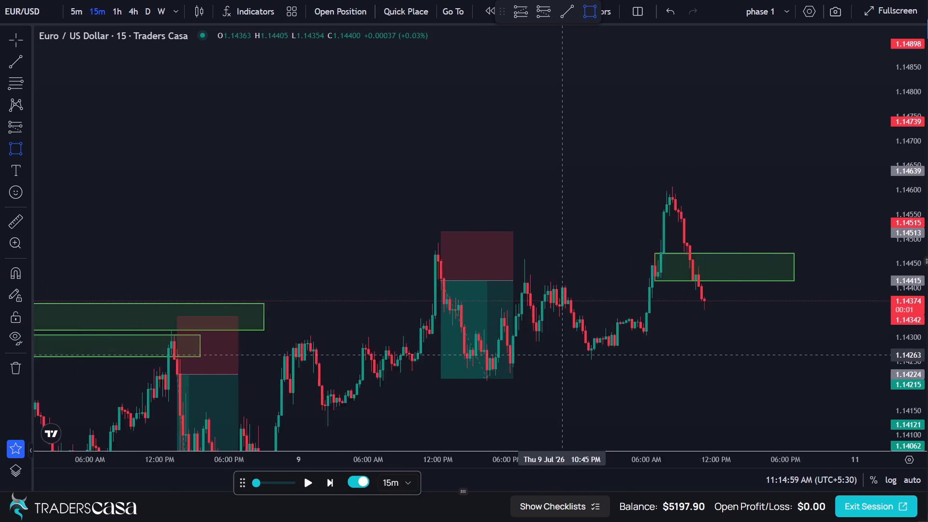
scroll(562, 355, down, 8)
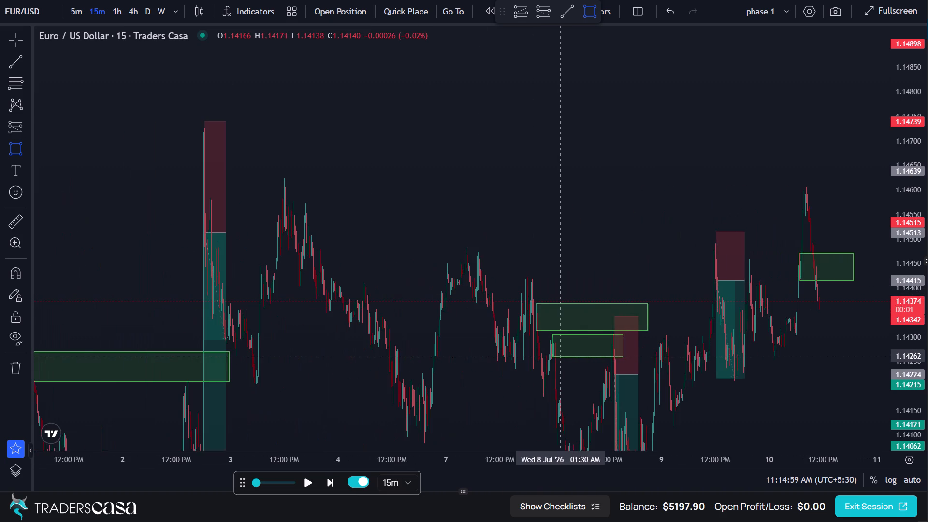
scroll(561, 357, down, 8)
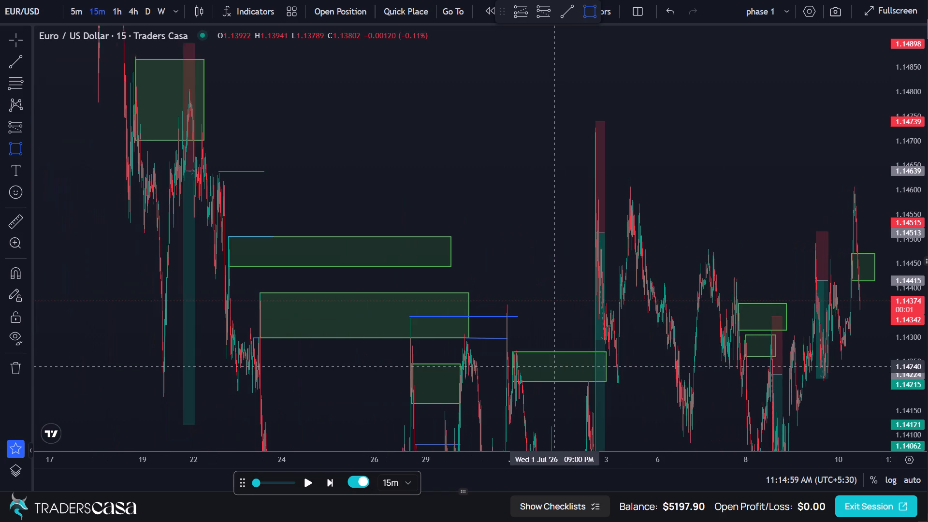
scroll(554, 366, up, 2)
scroll(554, 366, down, 2)
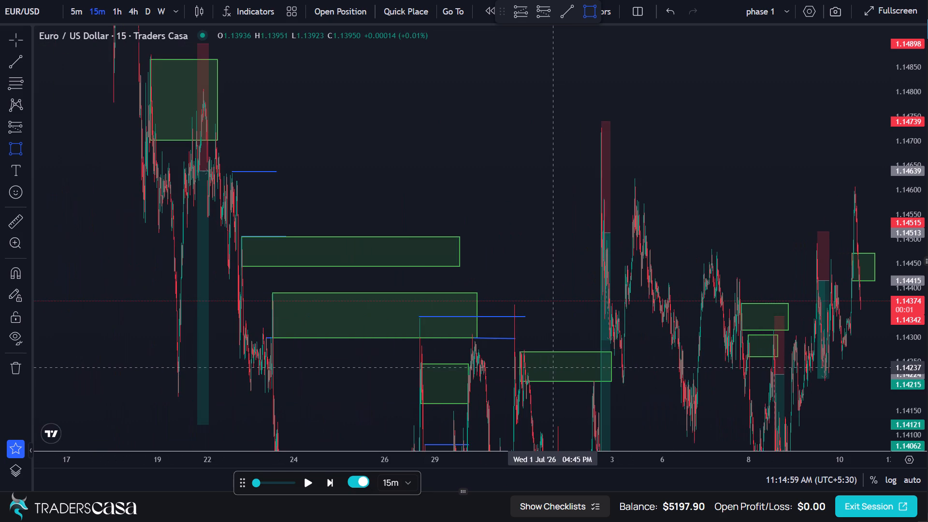
scroll(725, 267, up, 6)
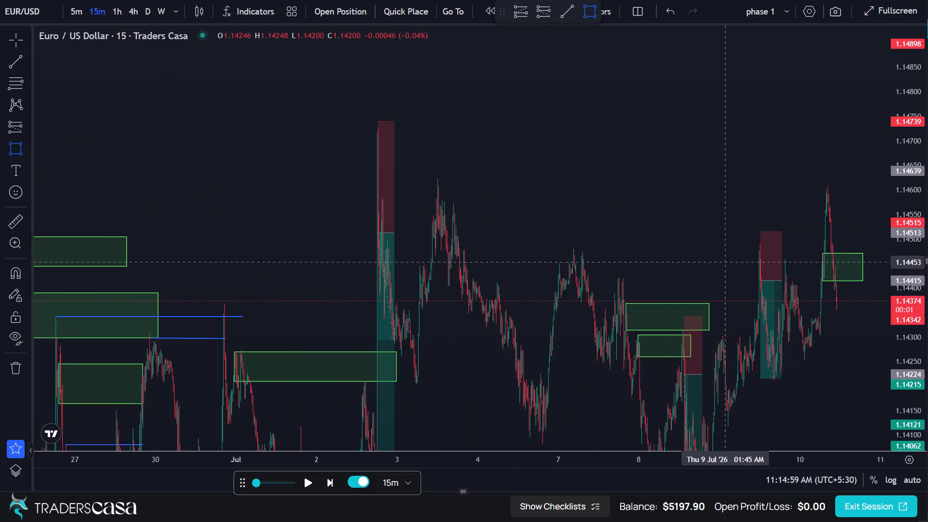
scroll(725, 262, up, 8)
scroll(724, 265, down, 1)
scroll(724, 265, up, 7)
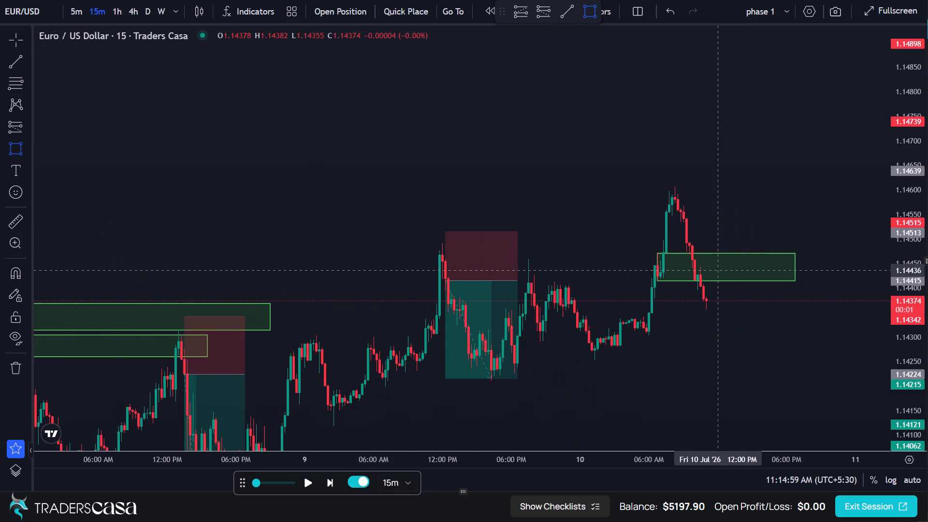
scroll(716, 271, up, 2)
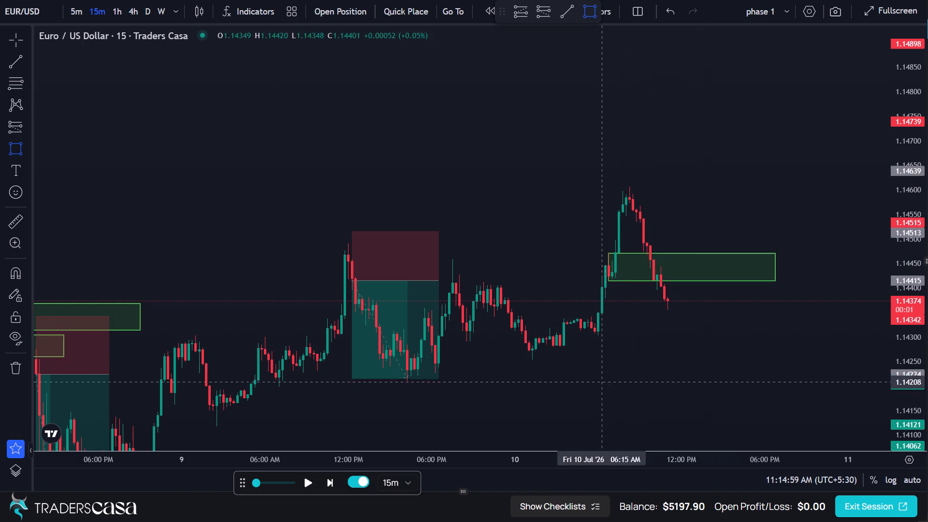
scroll(498, 361, up, 2)
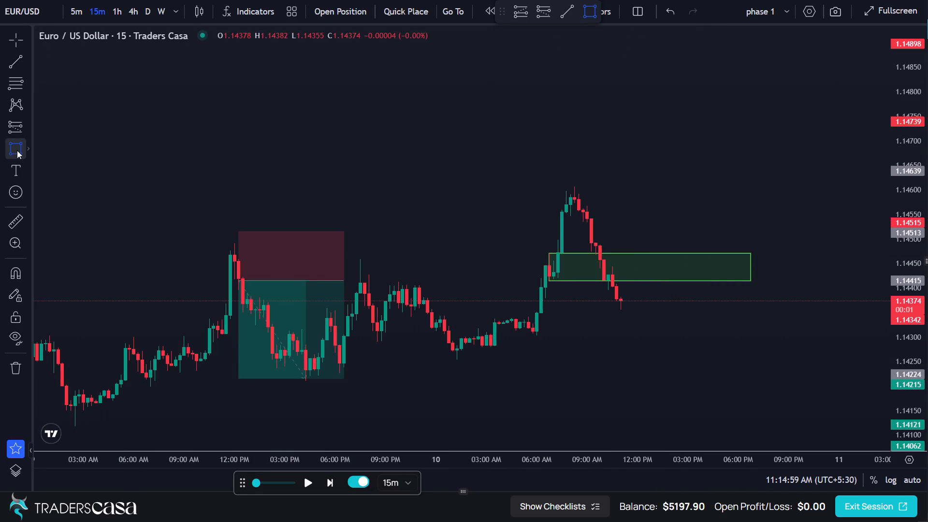
click(538, 312)
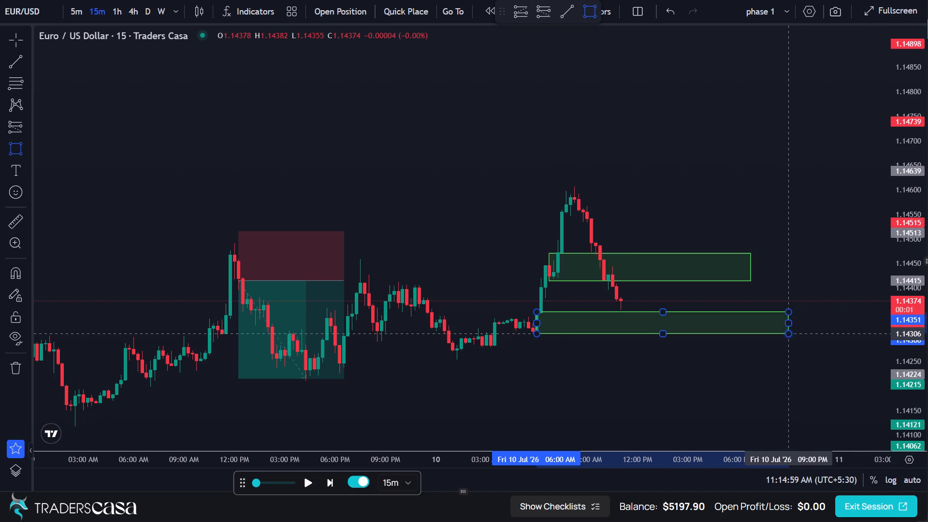
click(789, 335)
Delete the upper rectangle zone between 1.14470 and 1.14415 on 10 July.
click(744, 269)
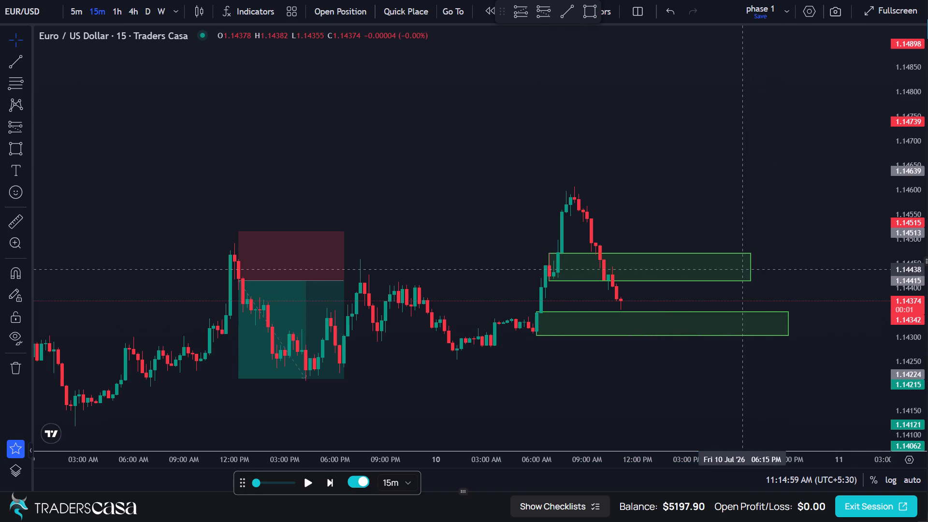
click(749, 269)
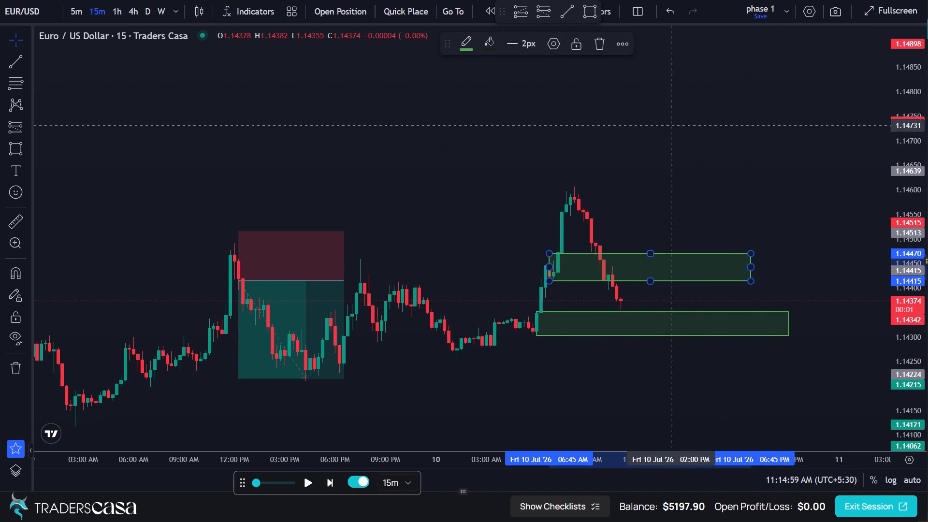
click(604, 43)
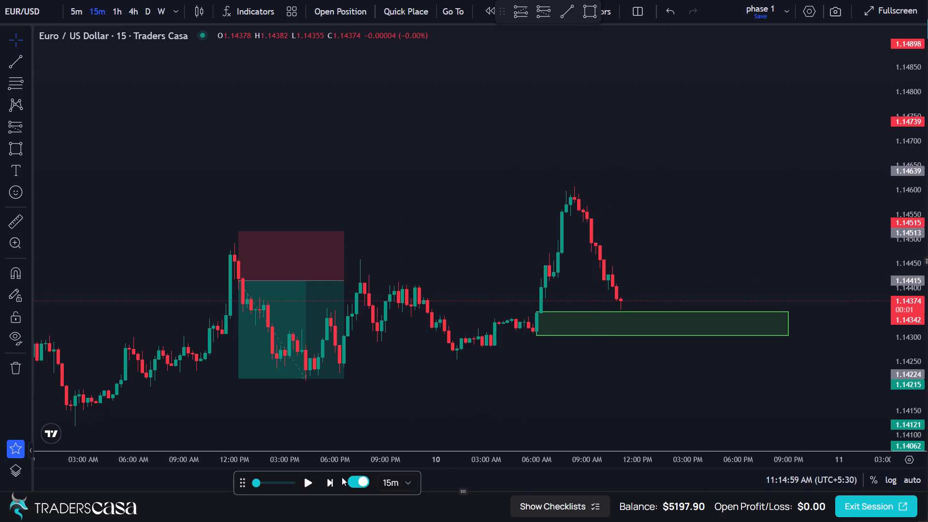
Advance the replay to 02:59:59 PM on 10 July, following price into the remaining rectangle zone.
click(326, 480)
click(325, 476)
triple_click(326, 473)
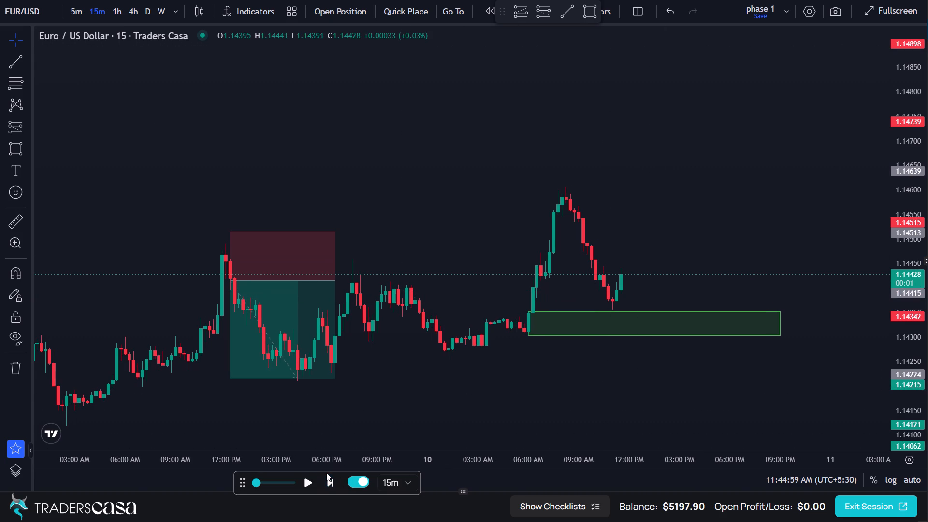
triple_click(333, 479)
triple_click(333, 479)
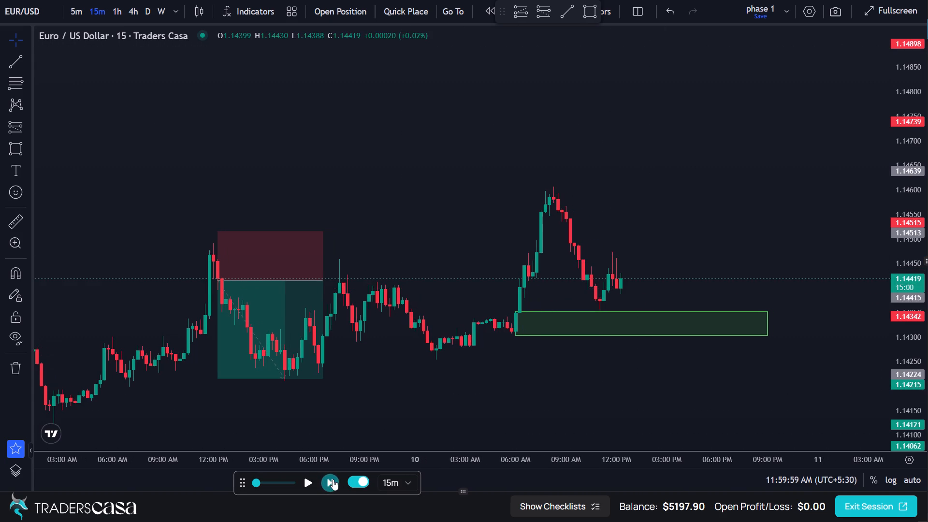
triple_click(333, 479)
click(333, 479)
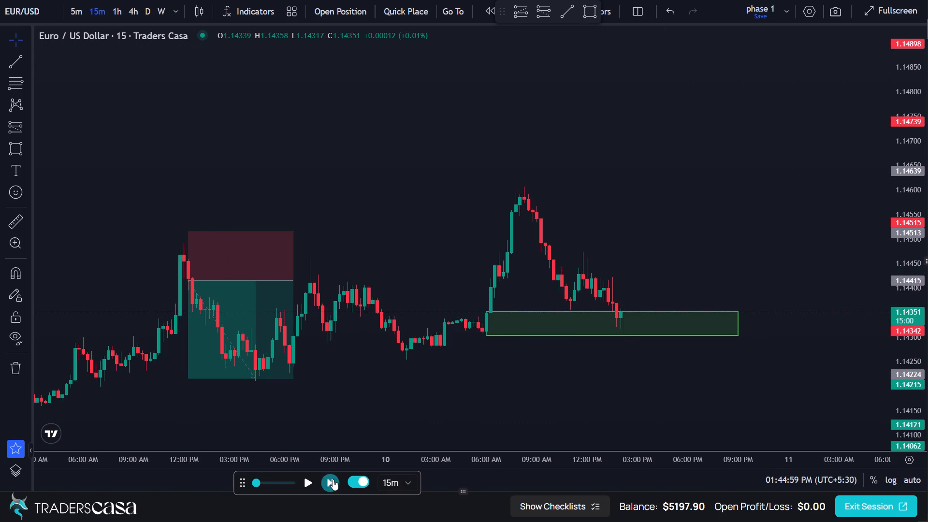
click(333, 479)
click(333, 479)
click(333, 479)
double_click(333, 479)
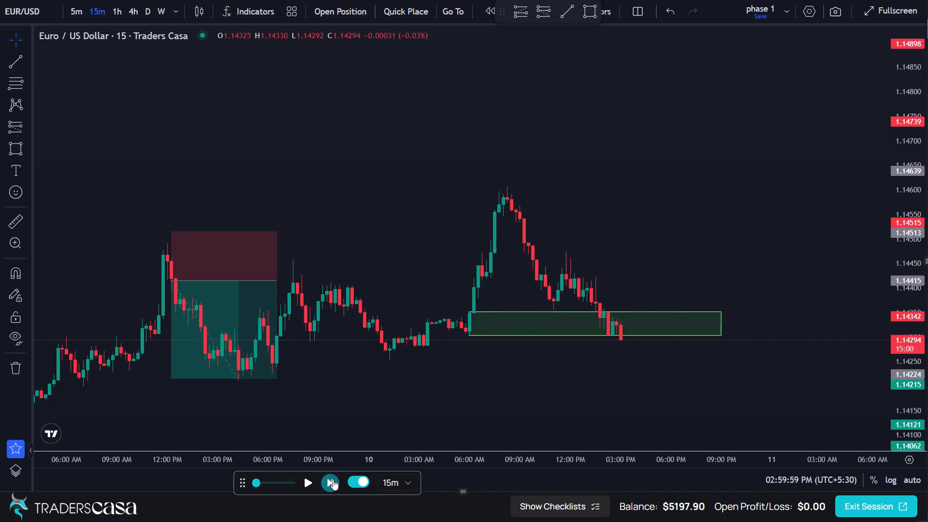
Advance the replay to 05:44:59 PM on 10 July, following price around the green rectangle zone.
click(333, 479)
double_click(333, 479)
click(333, 479)
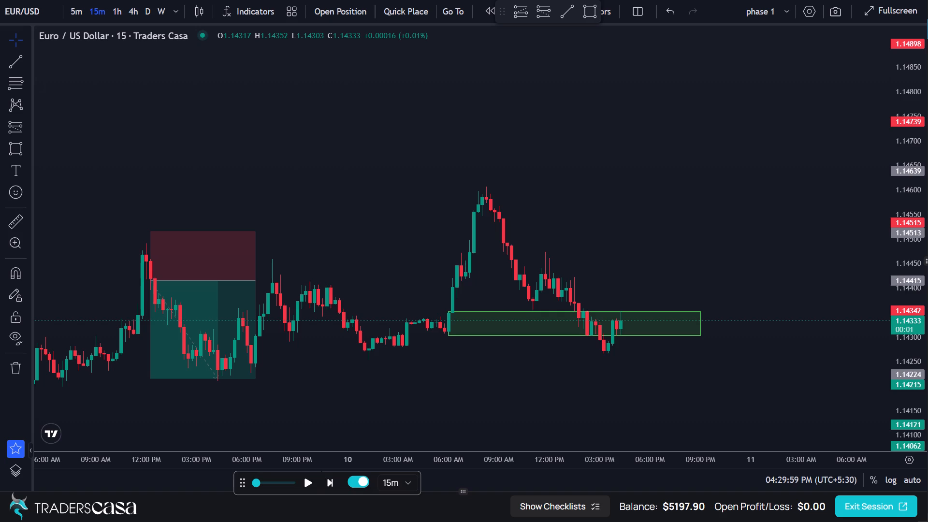
click(327, 485)
click(327, 485)
click(327, 485)
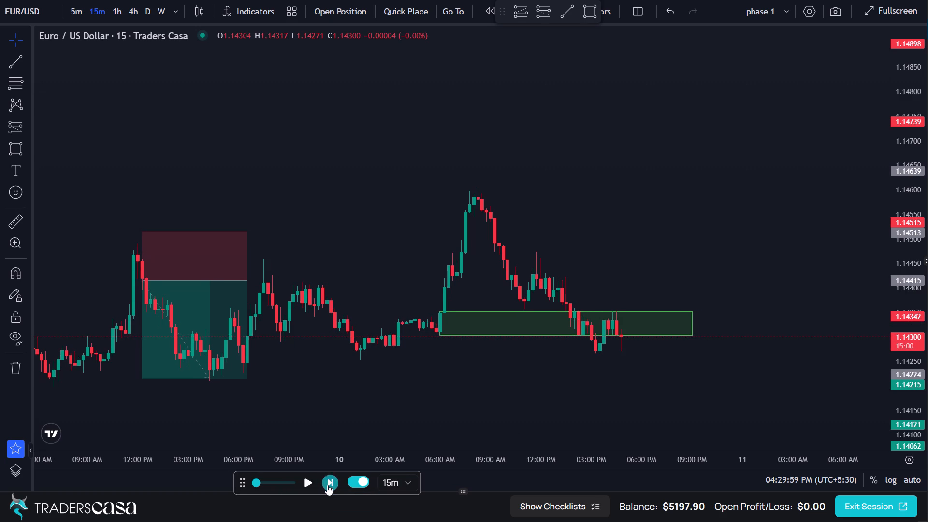
click(327, 485)
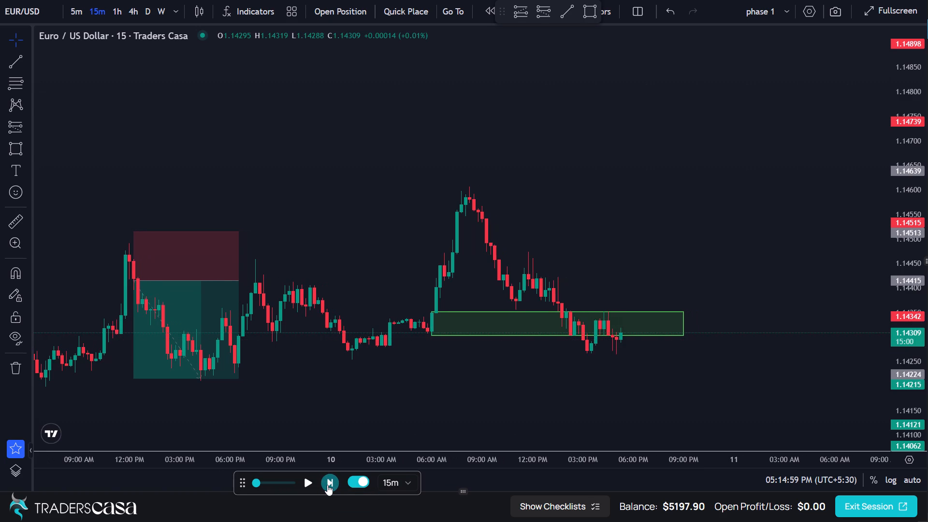
click(327, 485)
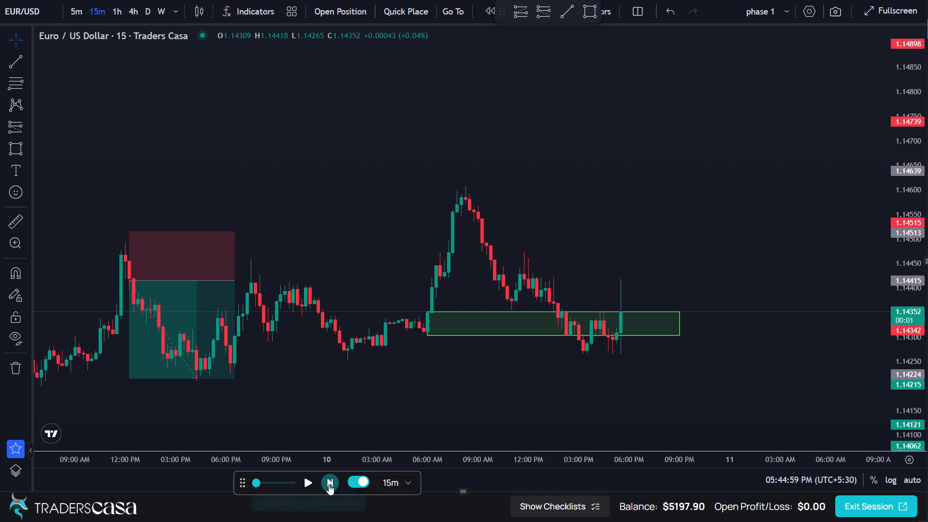
Advance the replay to 09:14:59 PM on 10 July, following price relative to the rectangle zone.
click(329, 484)
click(329, 484)
click(329, 484)
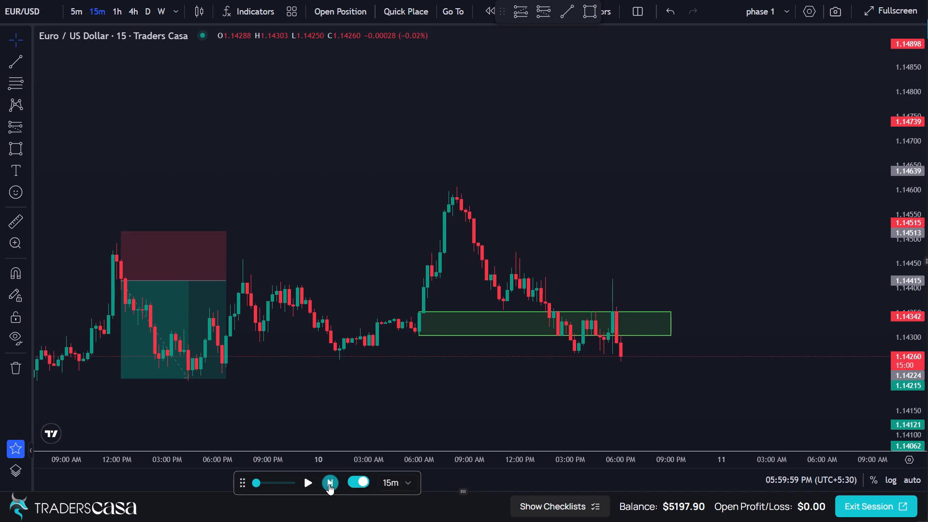
click(329, 484)
click(329, 484)
click(329, 484)
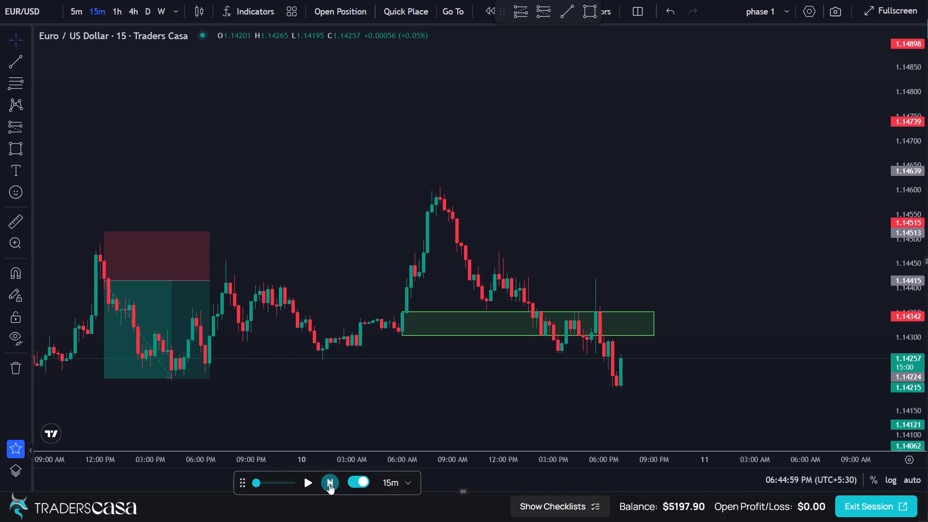
triple_click(329, 484)
click(329, 484)
triple_click(329, 484)
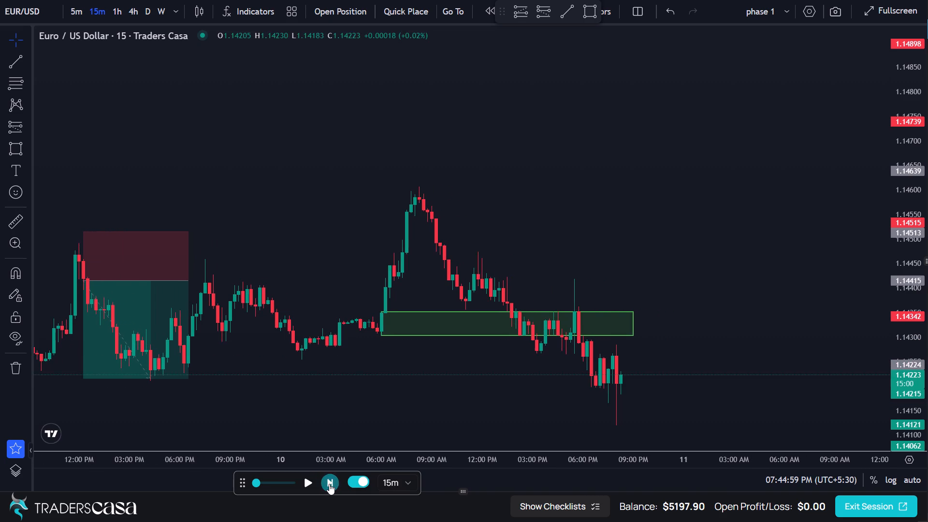
click(329, 484)
click(329, 484)
click(329, 484)
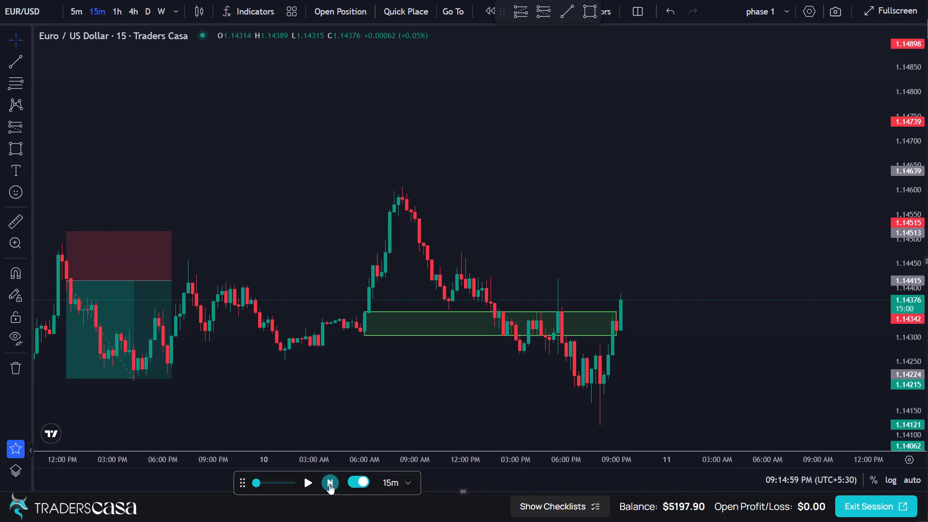
Advance the replay to 01:29:59 AM on 11 July, following price candle by candle.
triple_click(329, 484)
triple_click(329, 484)
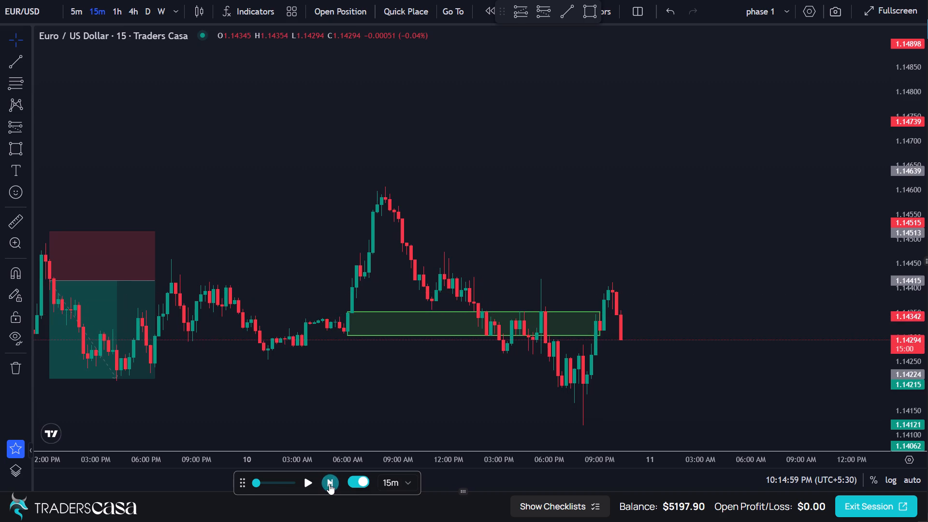
triple_click(331, 483)
triple_click(331, 483)
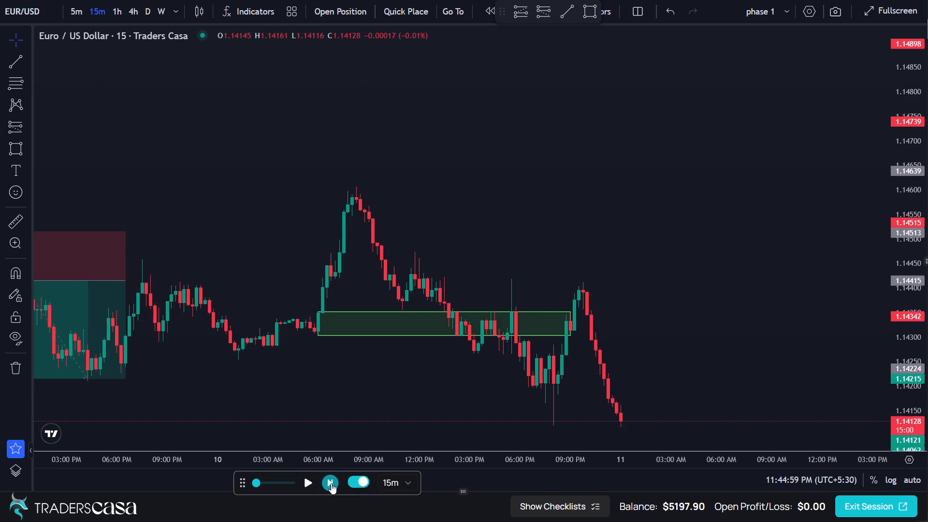
triple_click(331, 483)
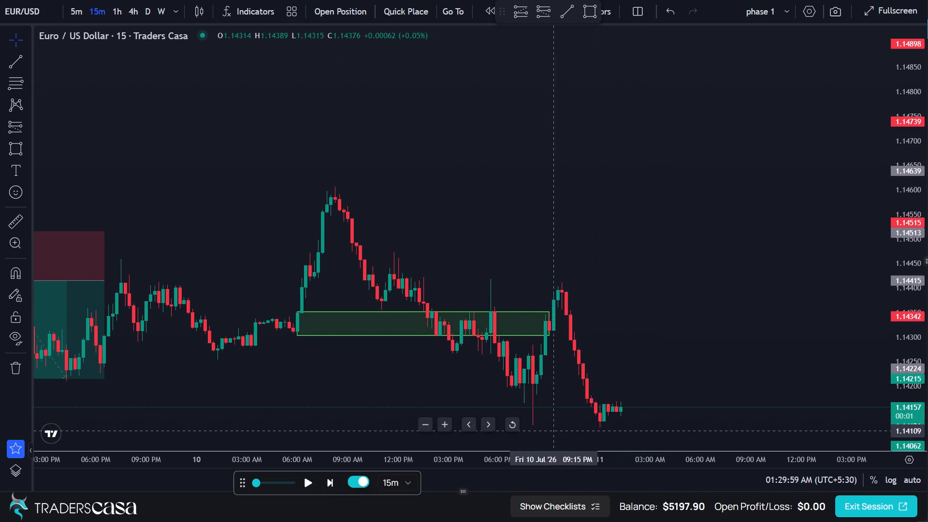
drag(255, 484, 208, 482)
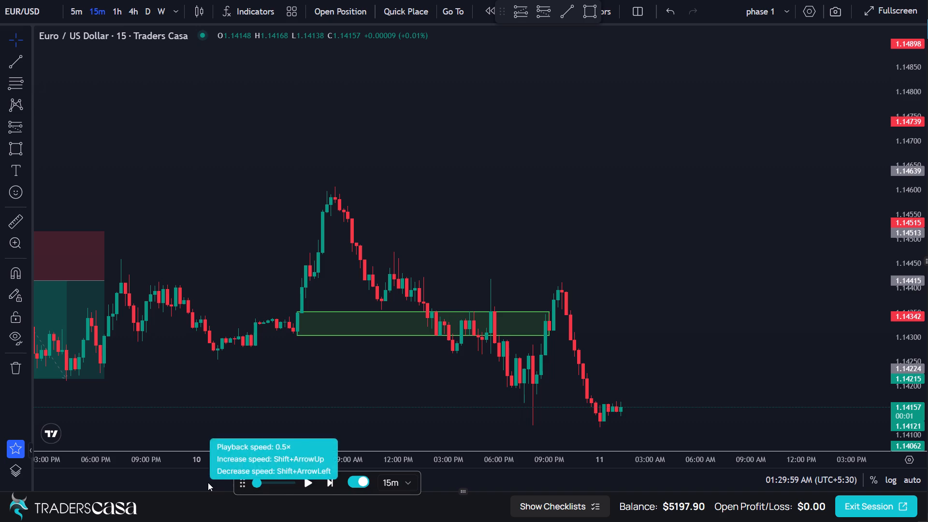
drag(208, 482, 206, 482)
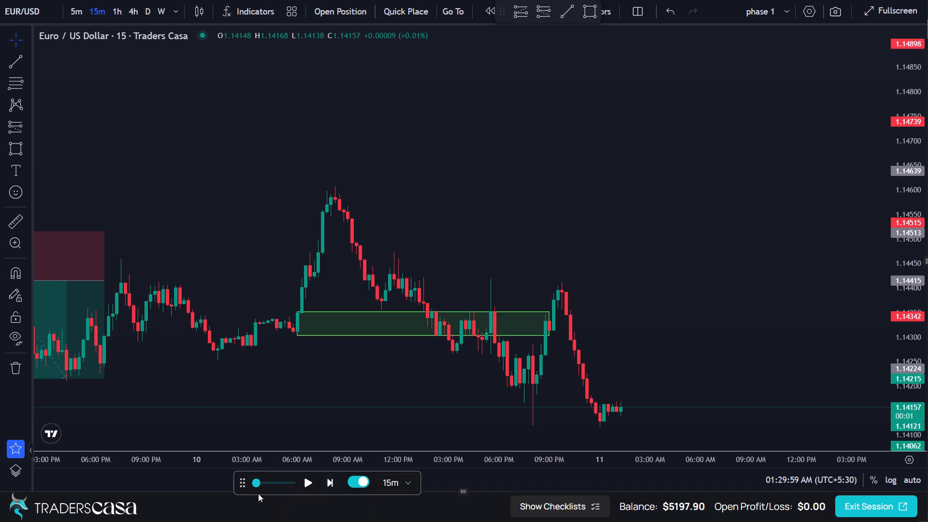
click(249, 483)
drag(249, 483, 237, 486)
Examine the price structure from 8 to 11 July around the earlier short trade, the green rectangle zone and the latest candles.
scroll(592, 363, up, 3)
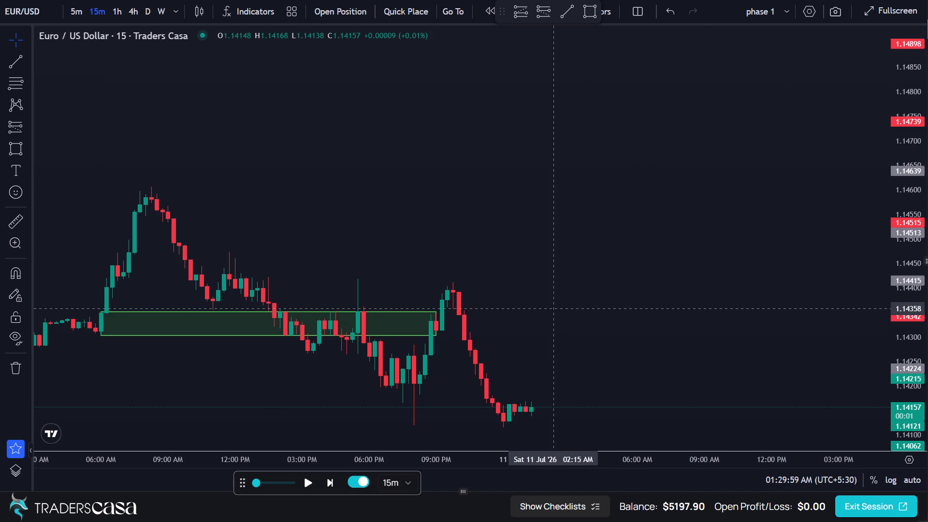
scroll(558, 327, down, 3)
drag(403, 402, 440, 280)
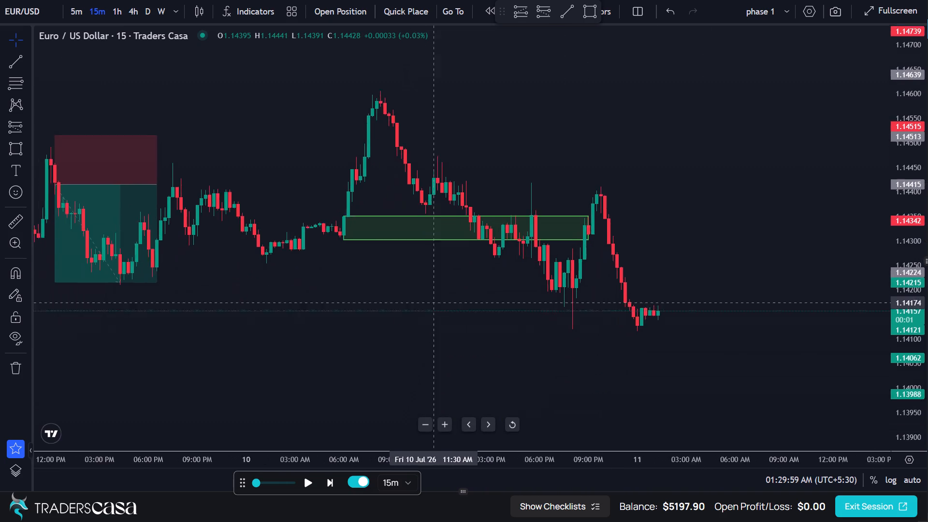
drag(440, 280, 737, 247)
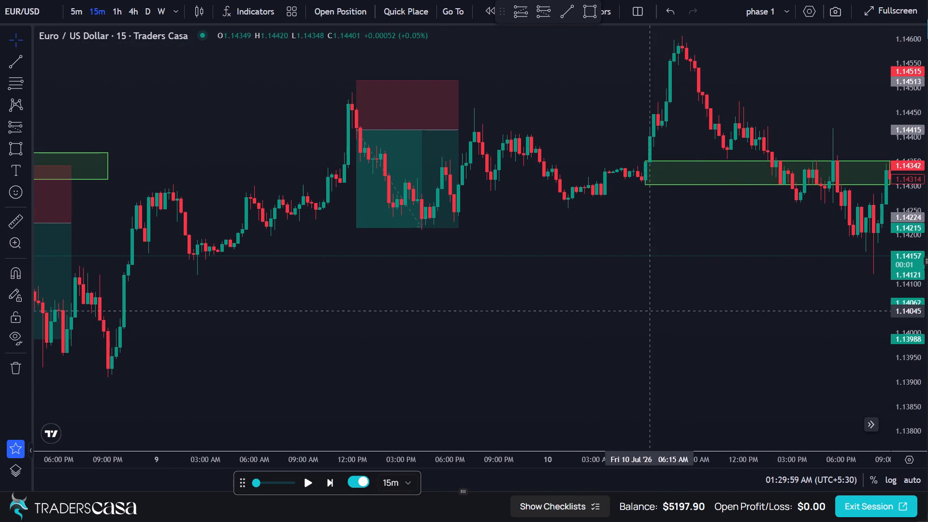
drag(606, 310, 560, 307)
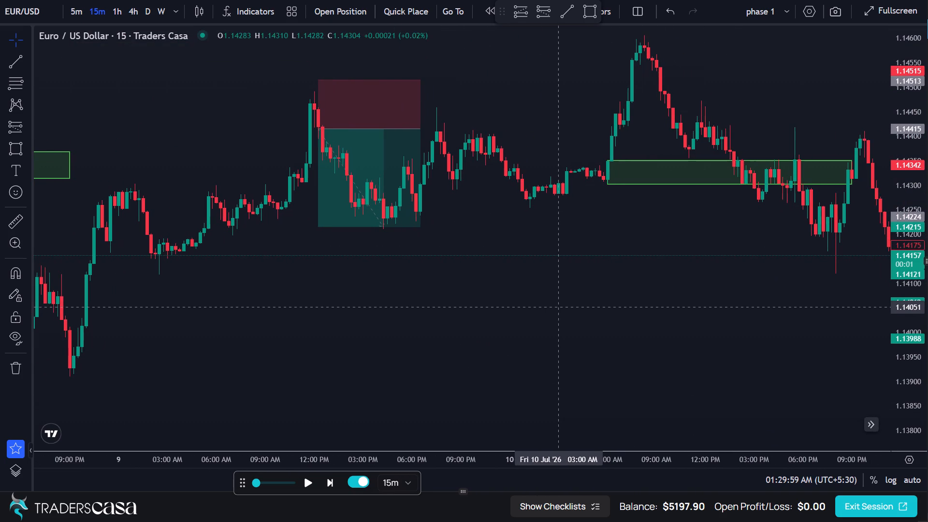
drag(560, 307, 229, 252)
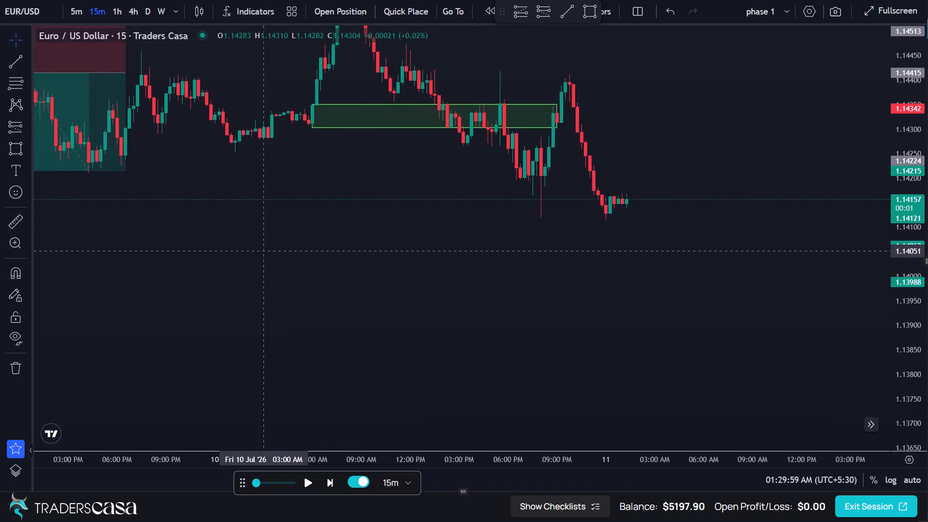
drag(229, 252, 93, 477)
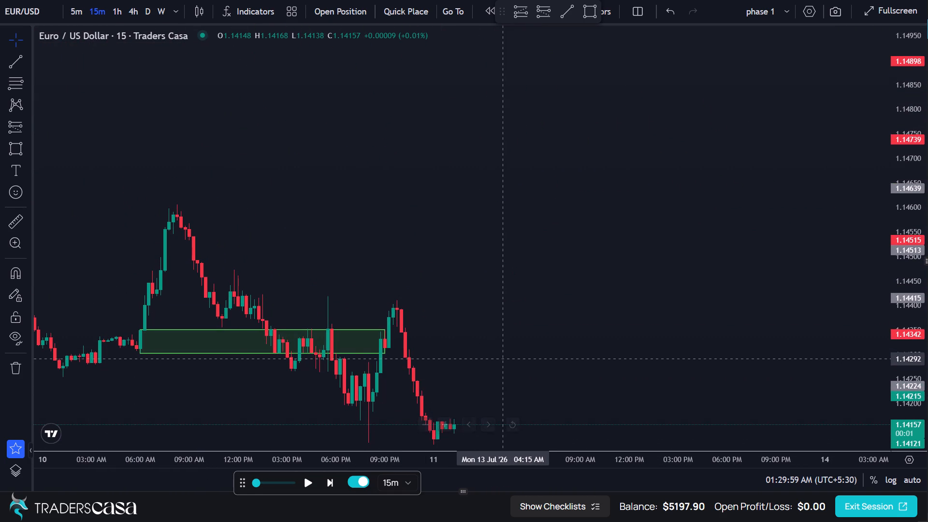
click(504, 358)
scroll(501, 357, up, 2)
drag(375, 374, 463, 328)
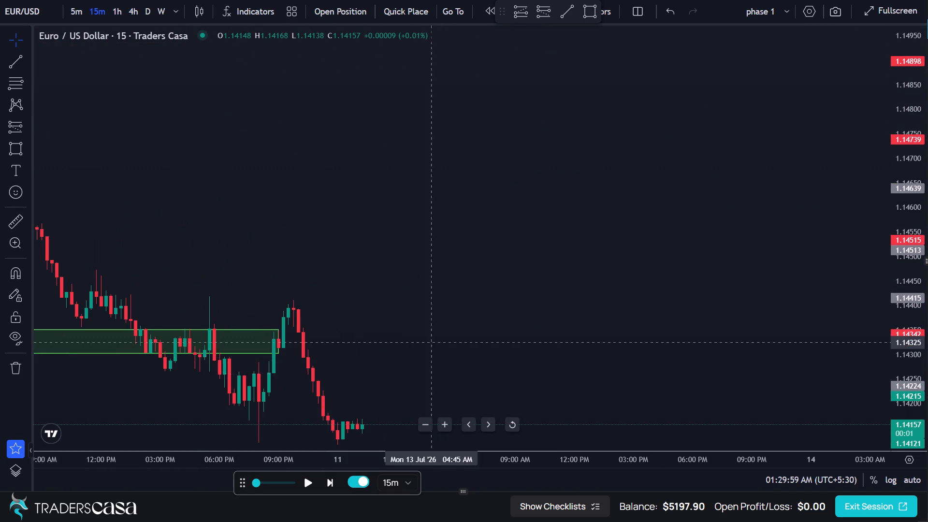
drag(463, 328, 517, 275)
scroll(454, 312, up, 3)
drag(423, 318, 683, 335)
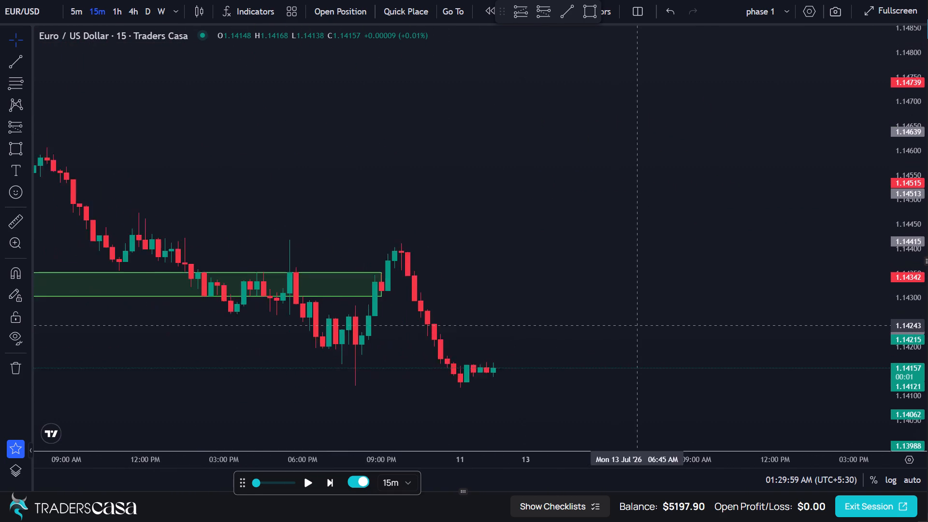
drag(683, 335, 708, 340)
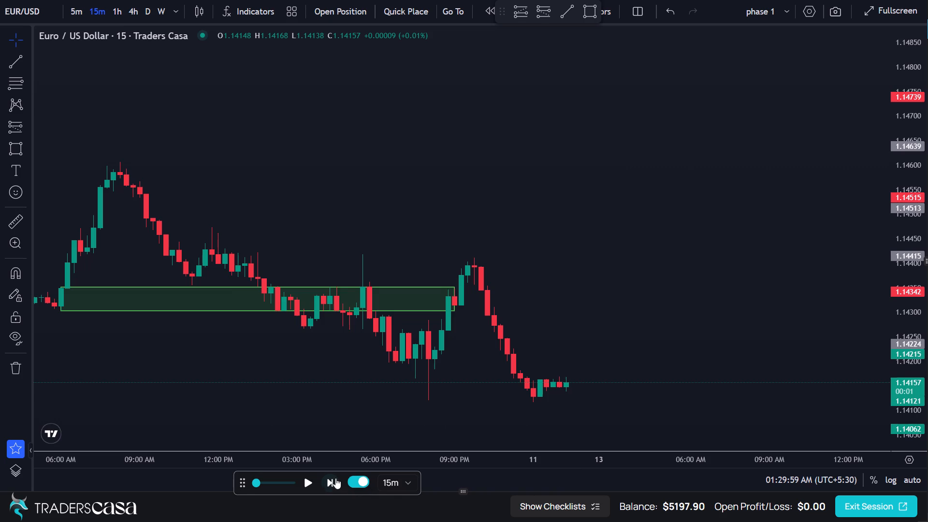
Advance the replay to 03:59:59 AM on 13 July, keeping the newest candles after the weekend in view.
triple_click(332, 477)
triple_click(332, 477)
triple_click(332, 477)
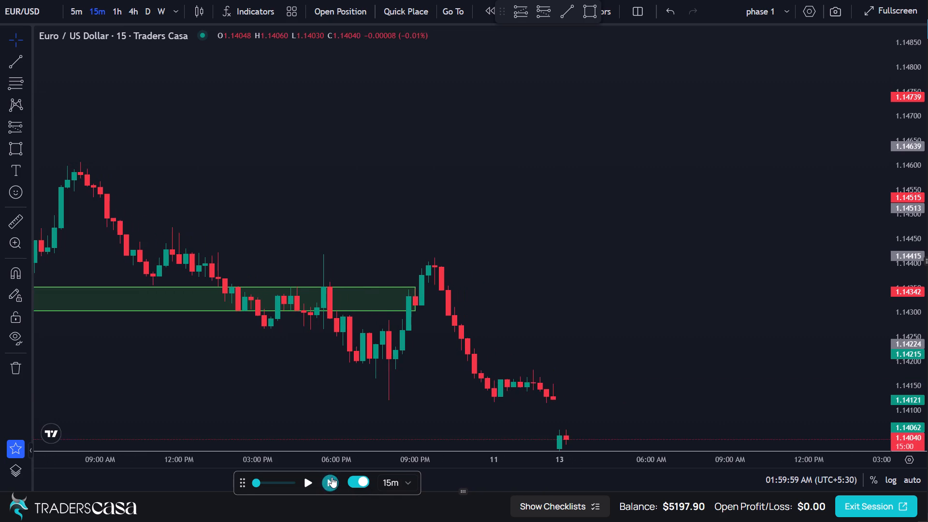
triple_click(332, 477)
click(332, 476)
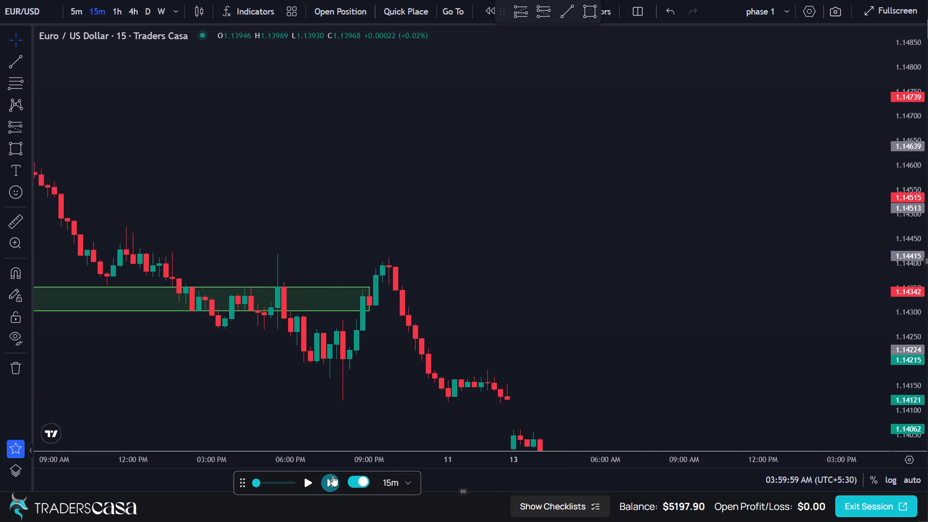
drag(605, 409, 631, 231)
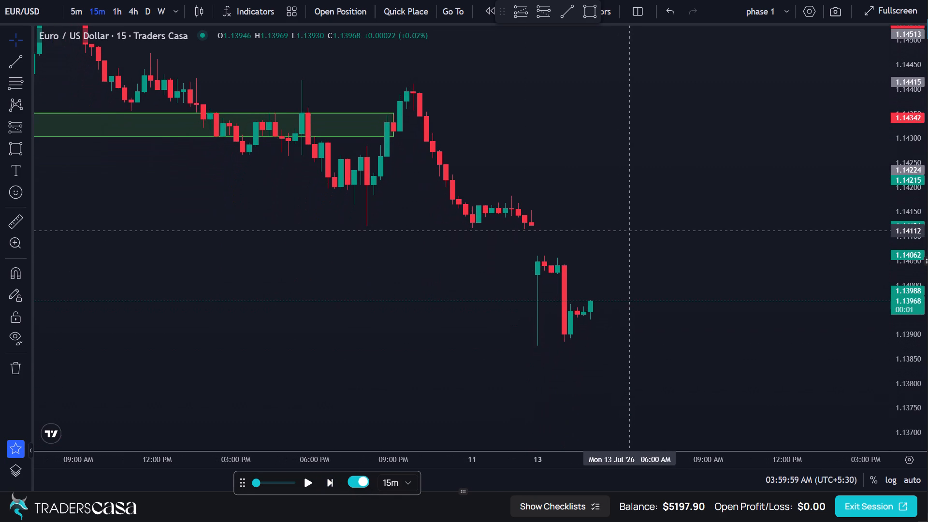
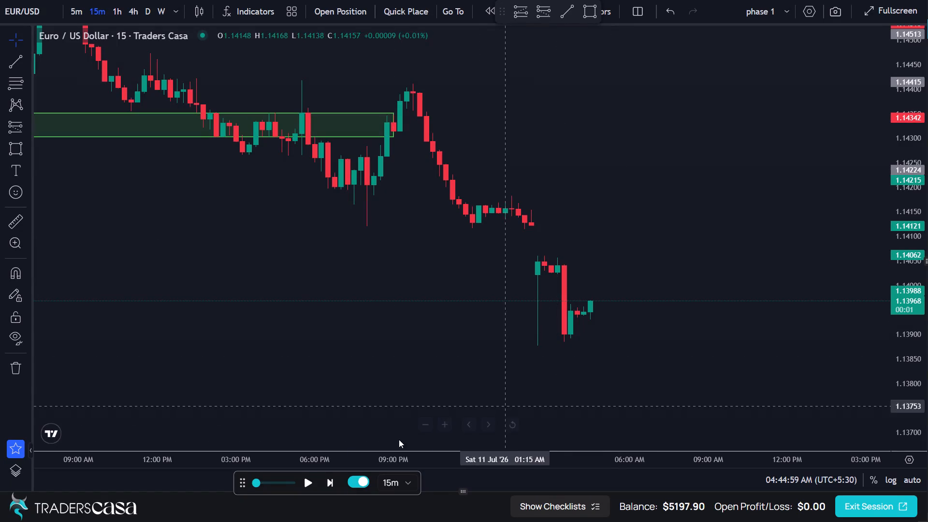
Advance the replay to 06:29:59 AM on 13 July, following the newest candles.
click(323, 484)
double_click(323, 484)
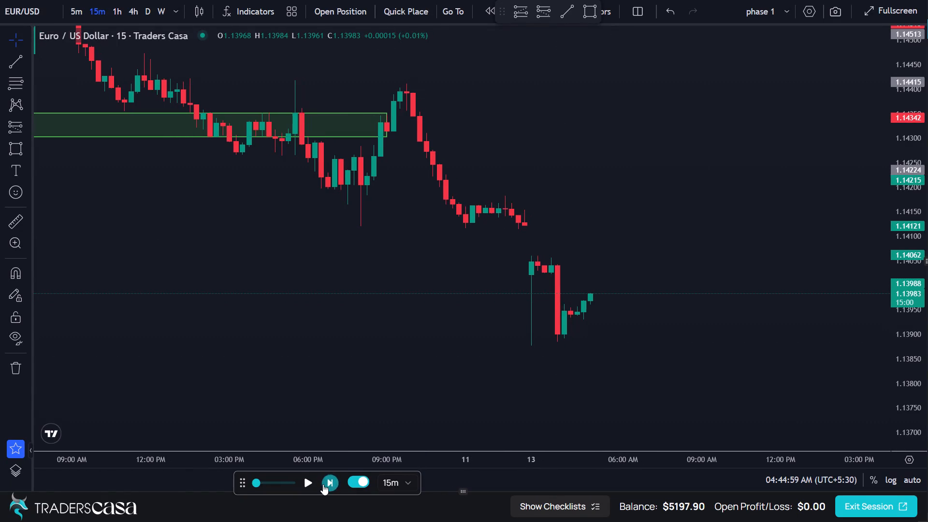
click(323, 484)
click(323, 484)
double_click(323, 484)
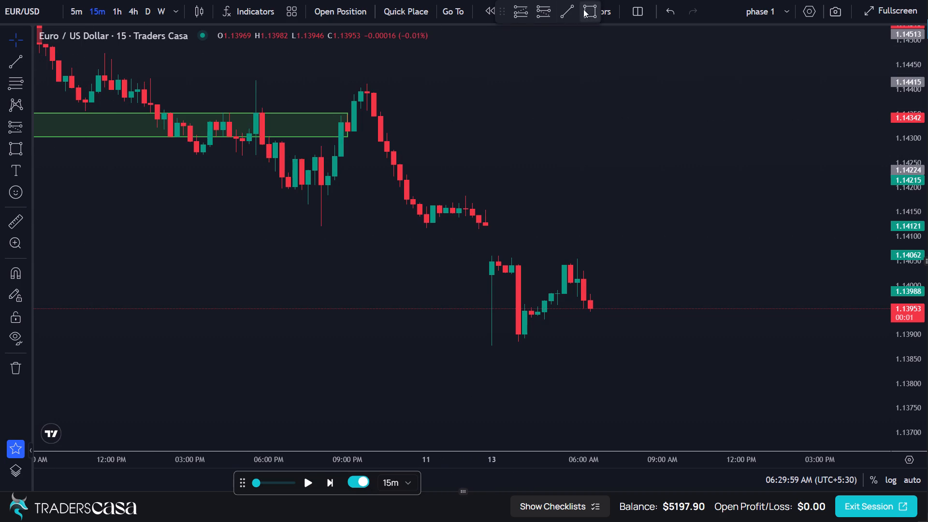
Draw a short position at the latest candles with entry 1.13965, stop 1.14083 and target 1.13827.
click(548, 12)
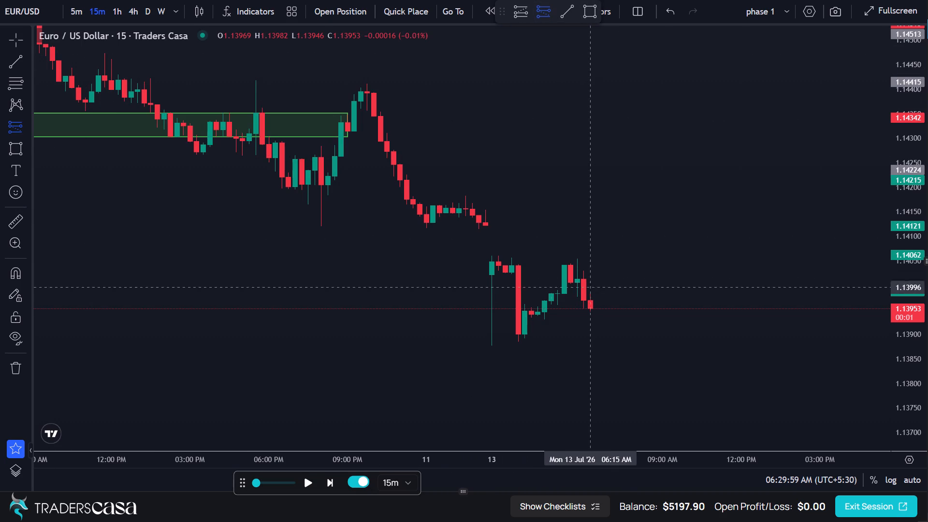
click(583, 302)
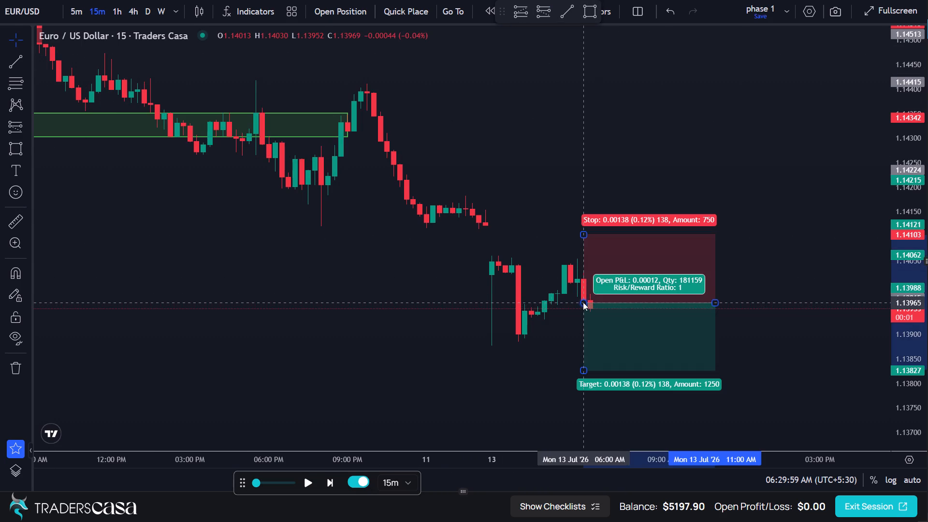
drag(584, 231, 584, 230)
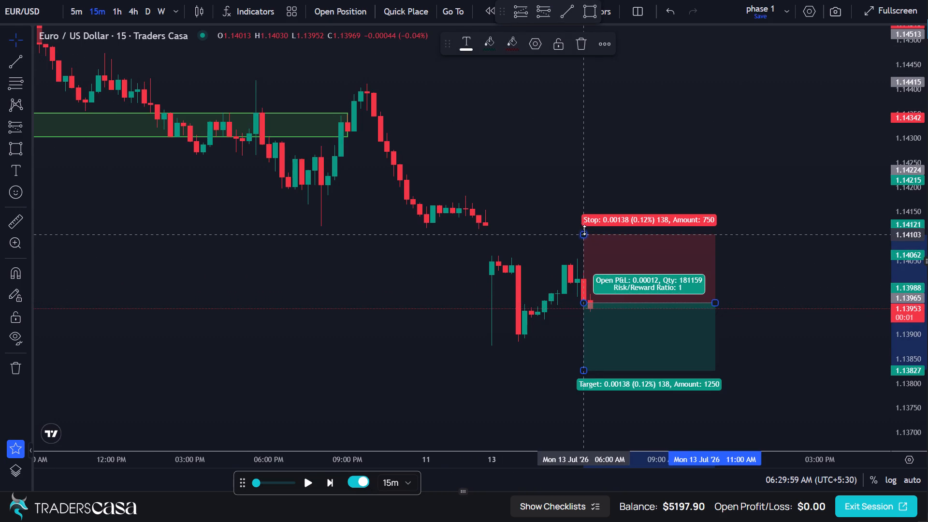
drag(584, 230, 568, 244)
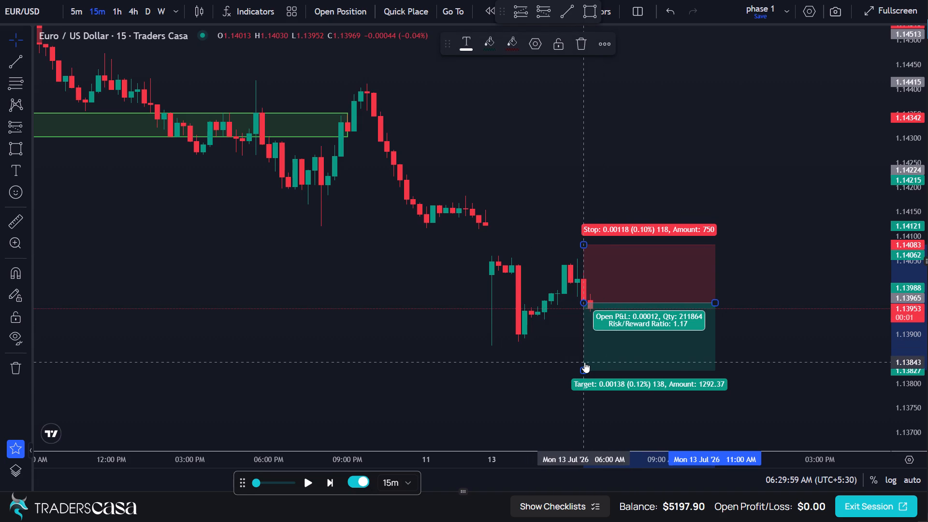
drag(584, 365, 587, 377)
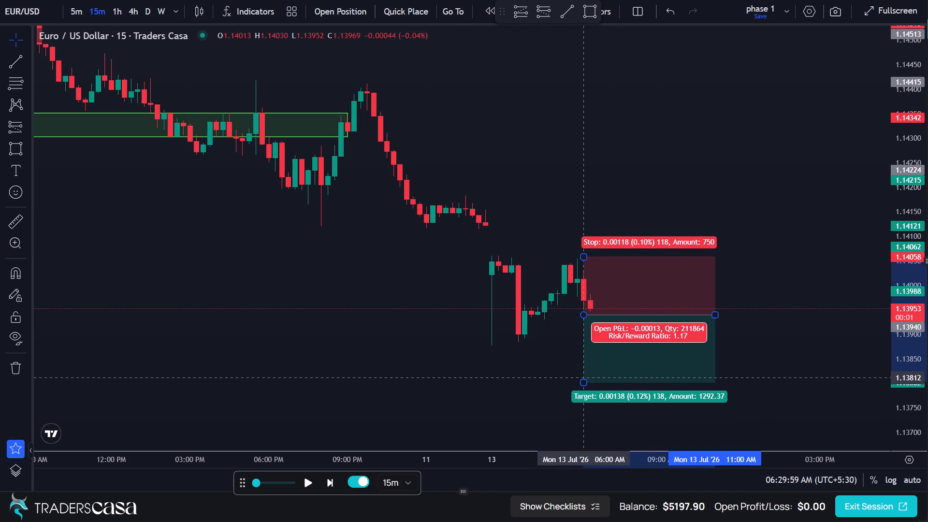
drag(587, 377, 596, 382)
drag(616, 351, 587, 329)
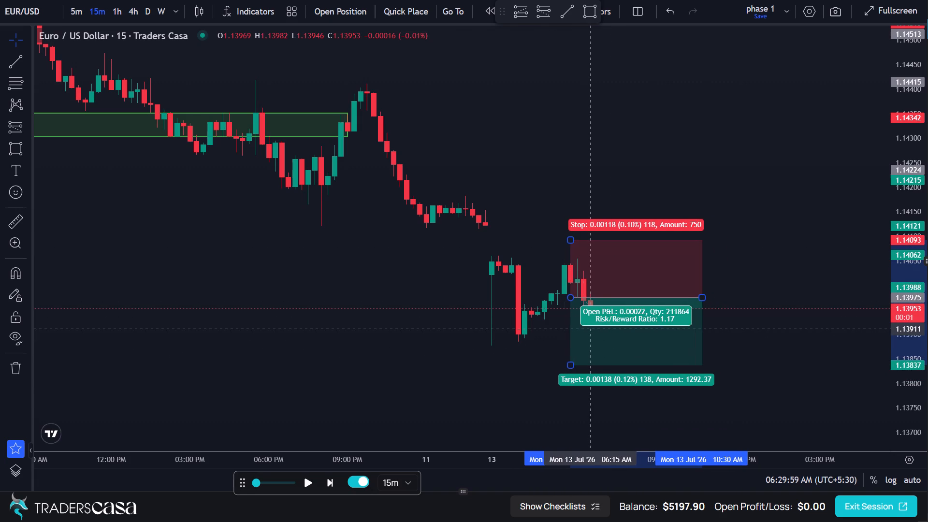
drag(587, 329, 597, 332)
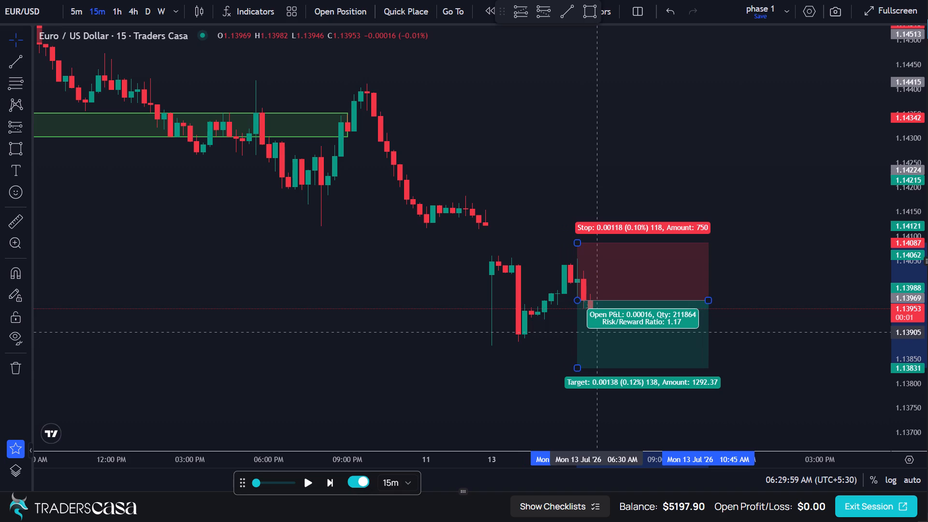
drag(597, 332, 598, 333)
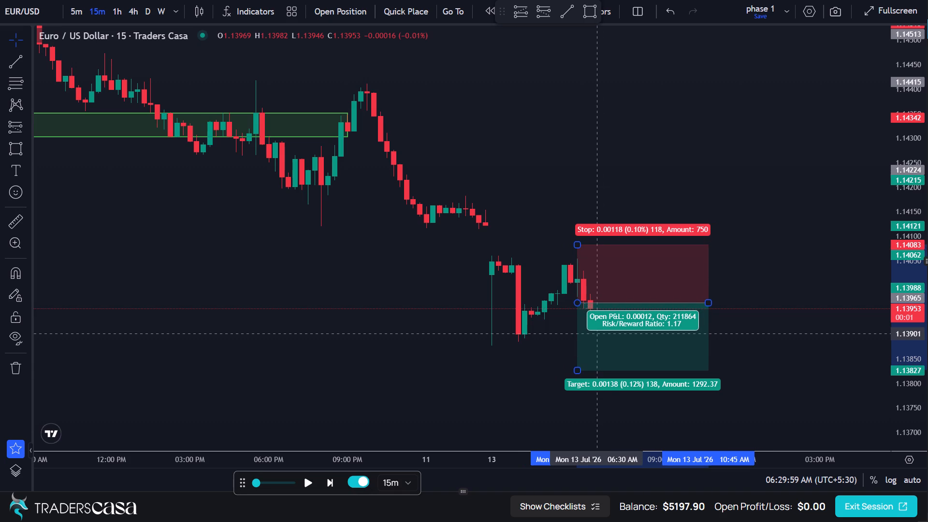
drag(598, 333, 599, 334)
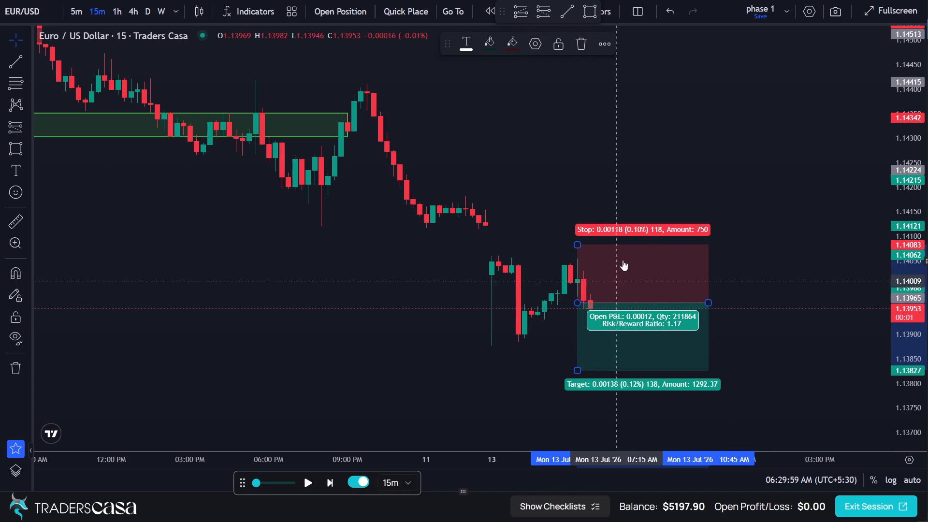
click(627, 202)
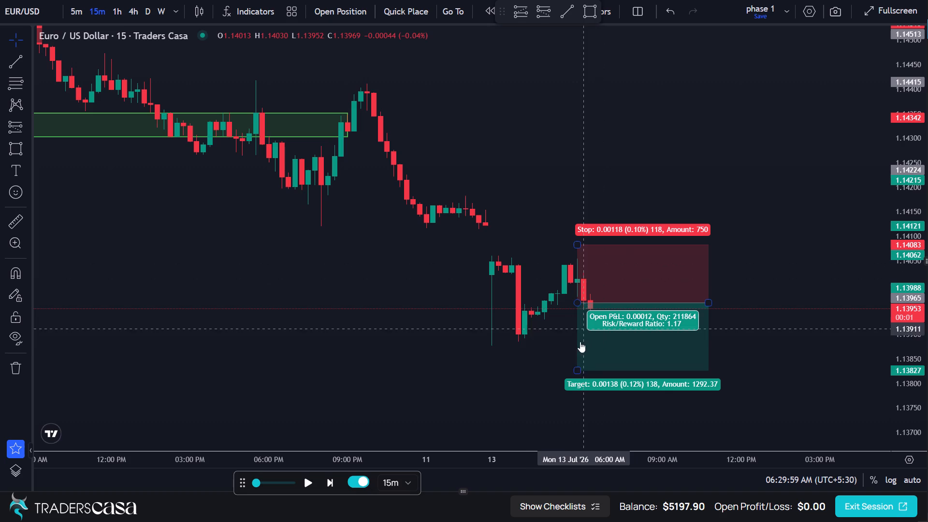
Extend the short position's target to 1.13727 for a risk/reward ratio of about 2.02.
click(582, 372)
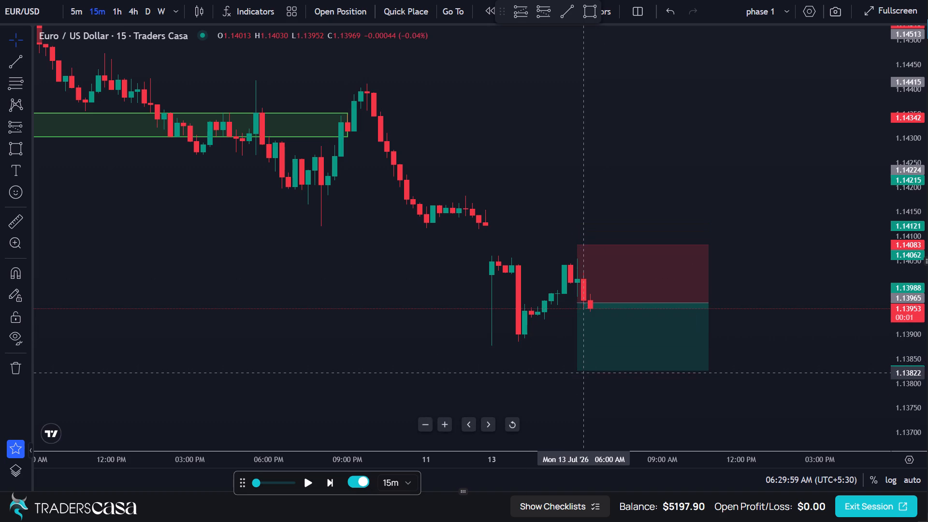
click(592, 352)
drag(578, 370, 578, 374)
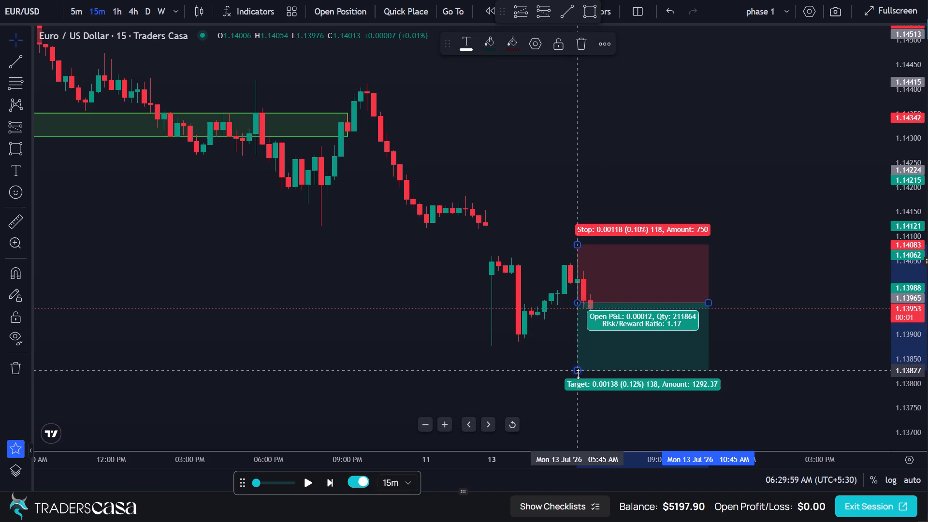
drag(578, 374, 573, 398)
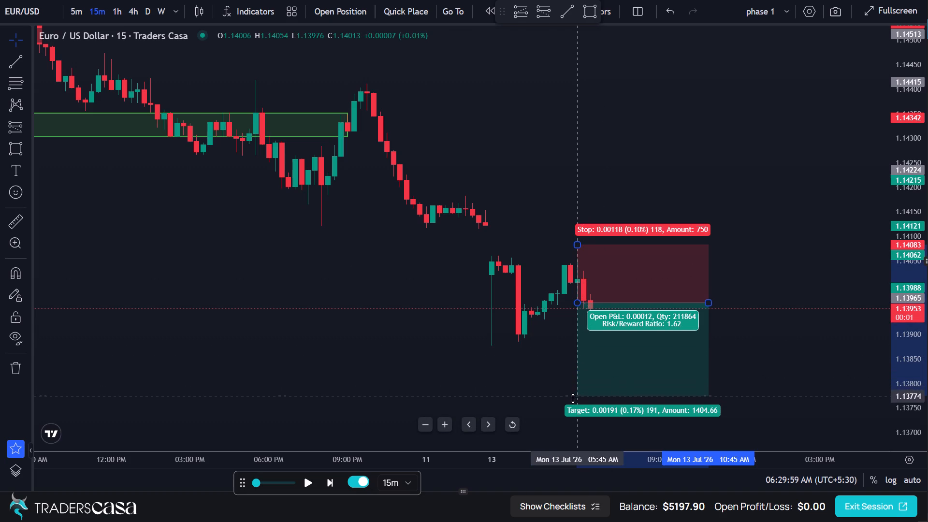
drag(573, 398, 570, 413)
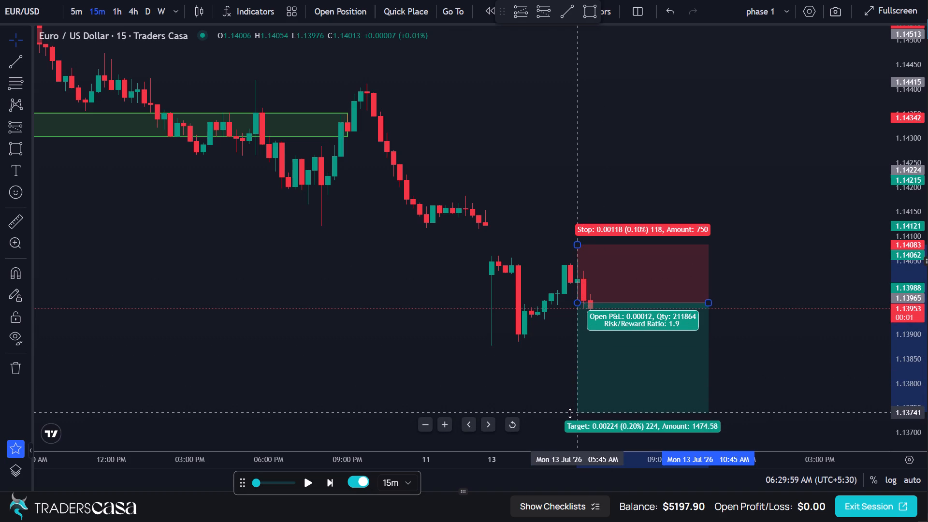
drag(570, 413, 566, 421)
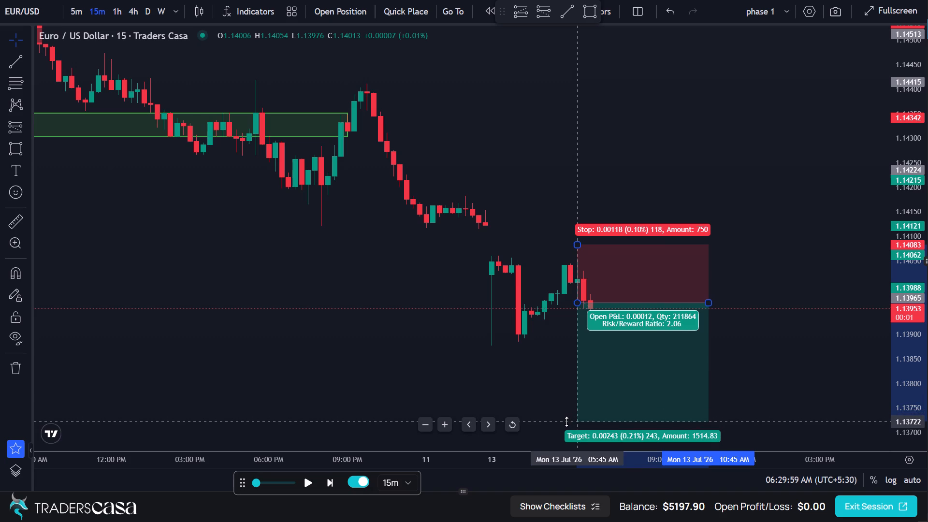
drag(566, 421, 573, 419)
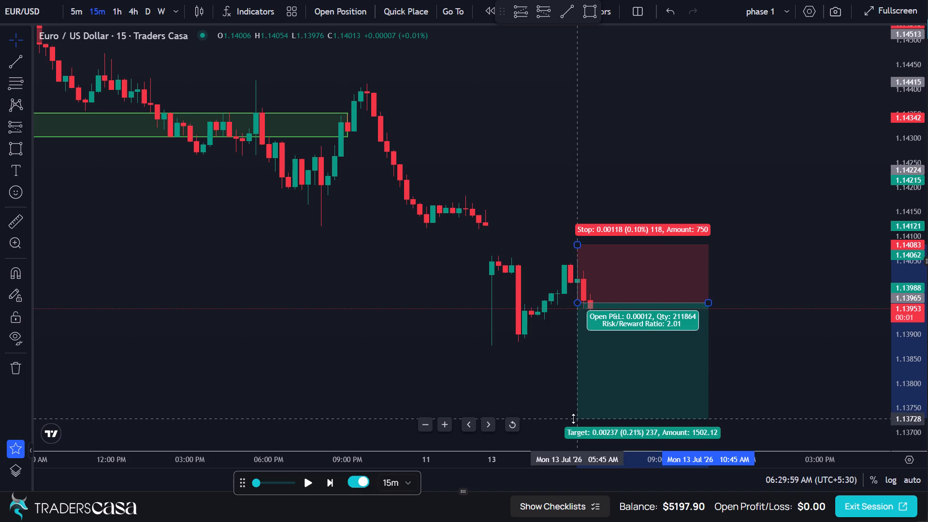
drag(573, 419, 577, 418)
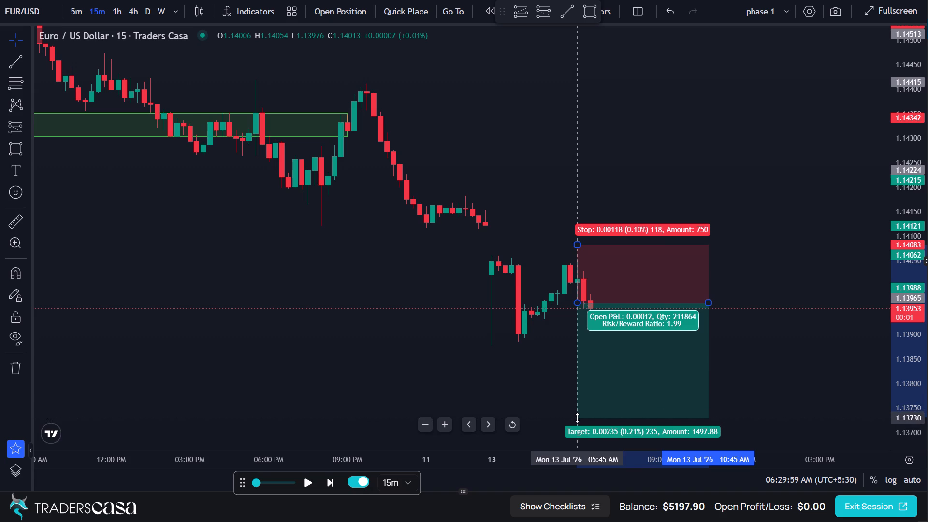
drag(577, 418, 577, 421)
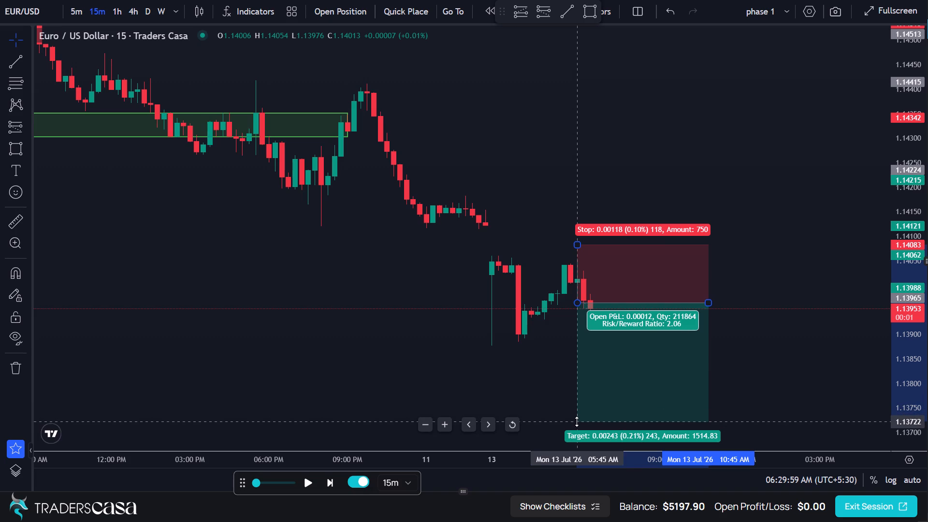
drag(577, 421, 575, 421)
drag(575, 421, 579, 420)
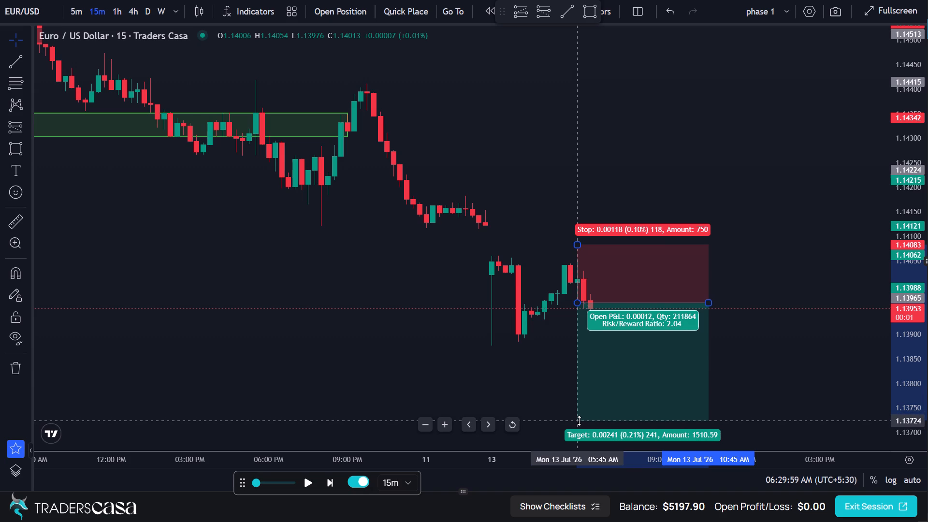
drag(579, 420, 580, 419)
Place a sell order from the drawn position with entry 1.13965, stop loss 1.14083 and take profit 1.13727, risking $50.
click(354, 7)
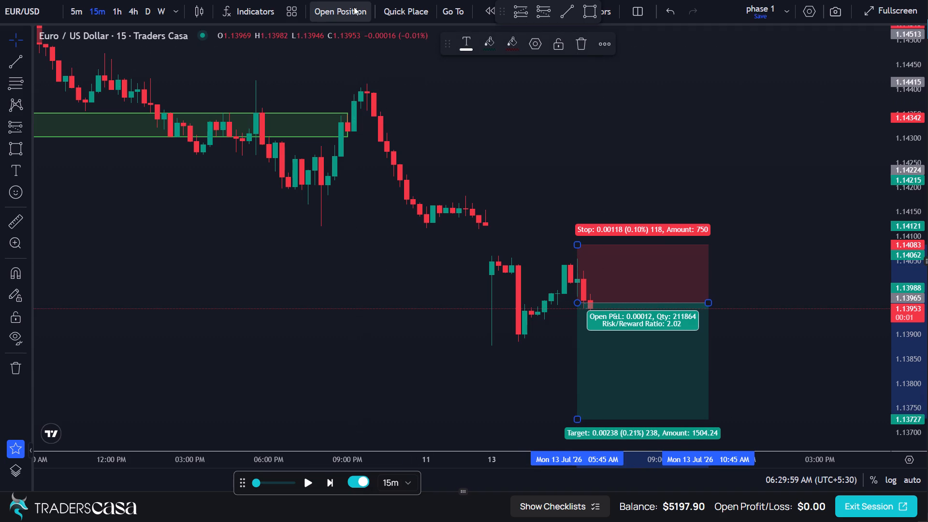
drag(460, 448, 461, 443)
click(462, 437)
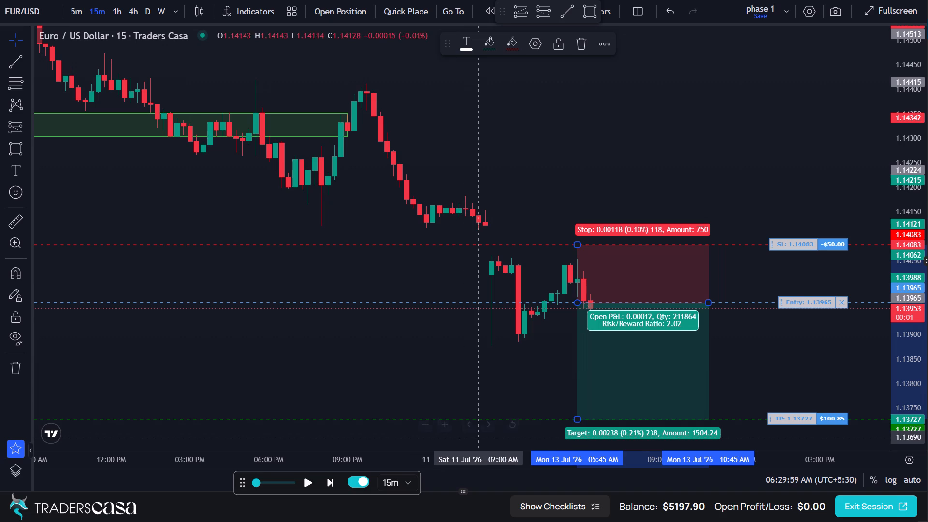
Advance the replay to 10:59:59 AM on 13 July, following price against the short trade's entry, stop and target.
click(326, 483)
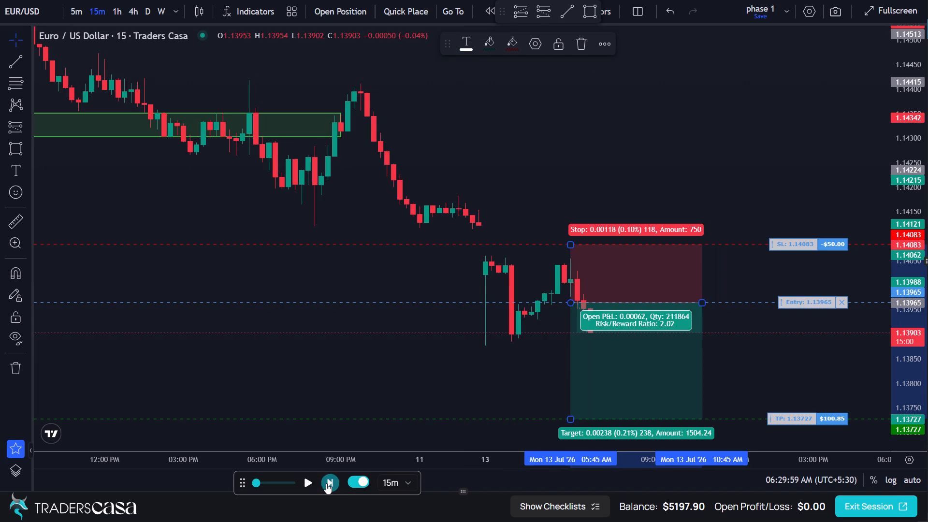
triple_click(326, 483)
double_click(326, 483)
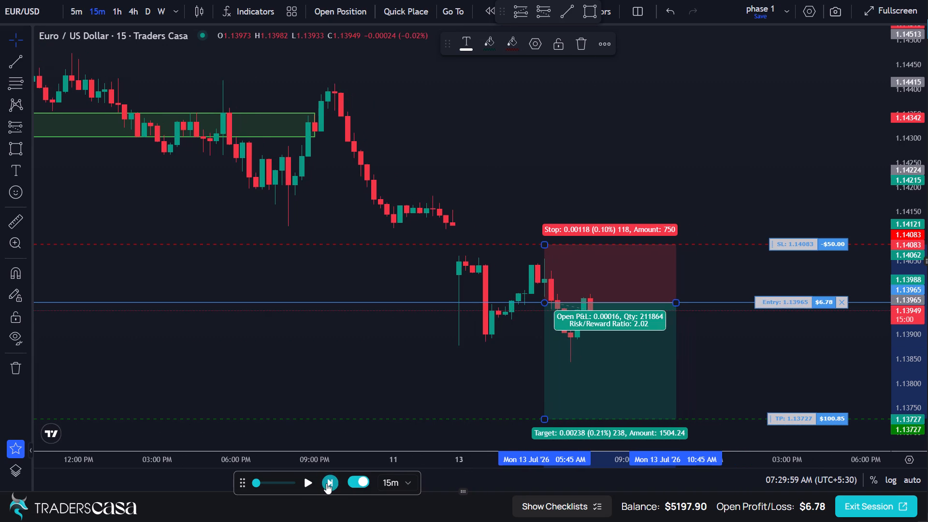
triple_click(326, 483)
double_click(326, 483)
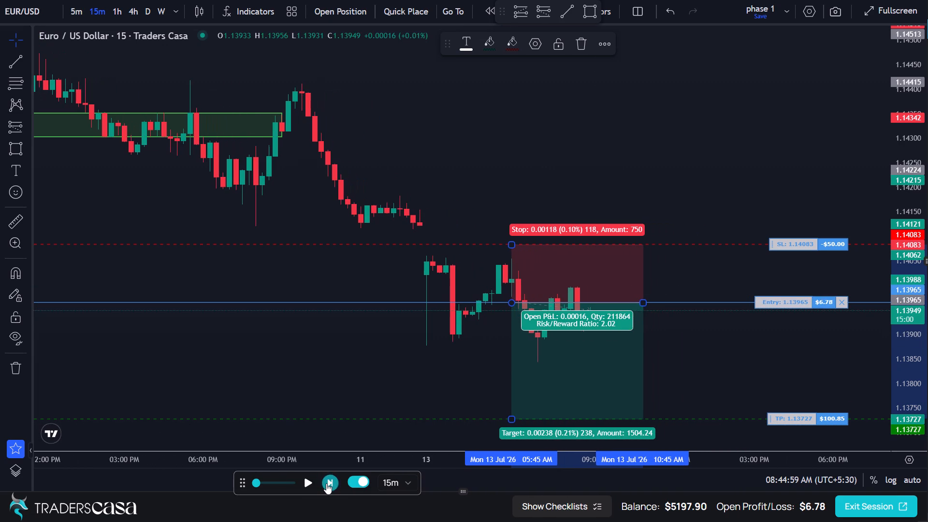
triple_click(326, 483)
click(326, 483)
triple_click(326, 483)
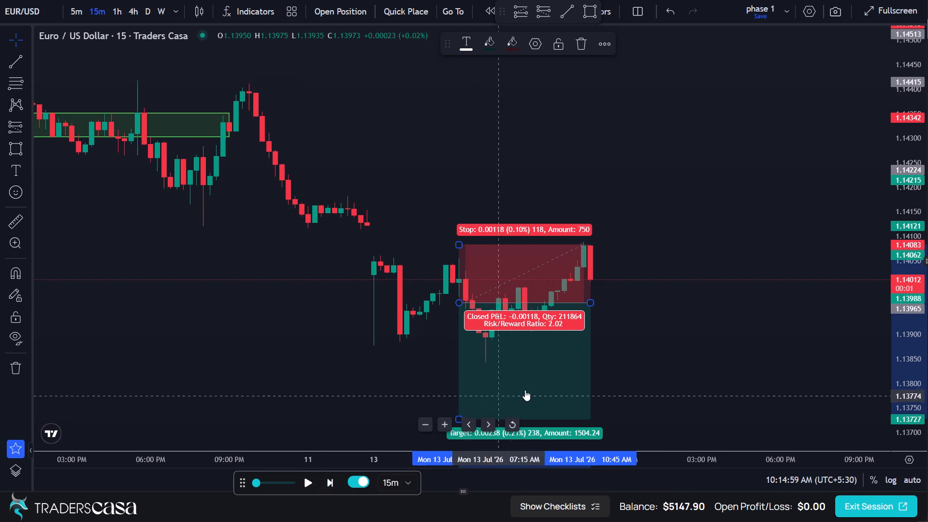
Move the short position drawing to the latest candle with entry 1.14011 and target 1.13773, and tighten its stop to 1.14108.
drag(534, 388, 579, 390)
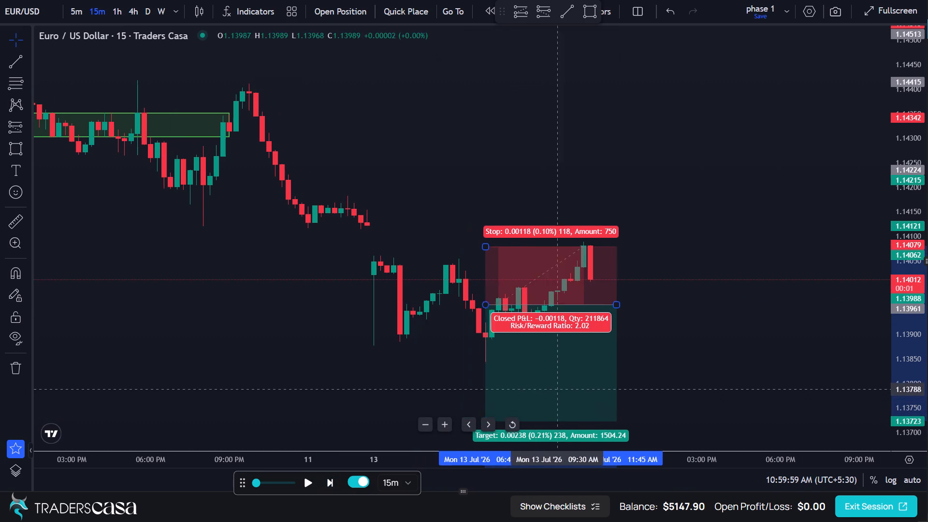
drag(579, 390, 655, 363)
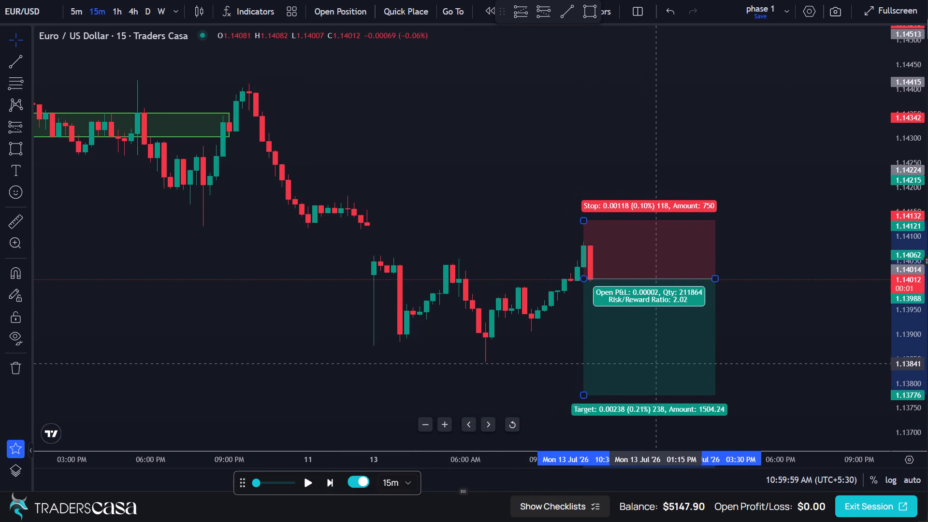
drag(655, 363, 657, 365)
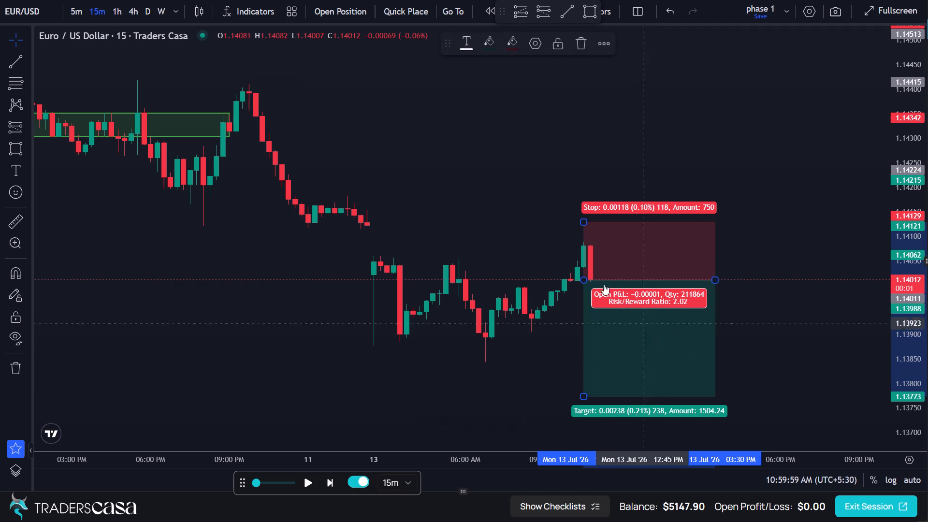
drag(586, 225, 585, 238)
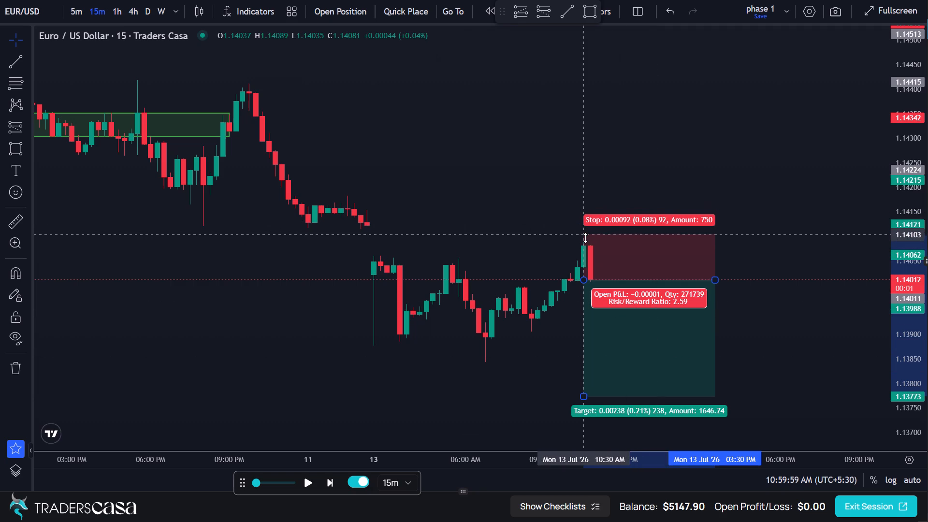
drag(585, 238, 587, 232)
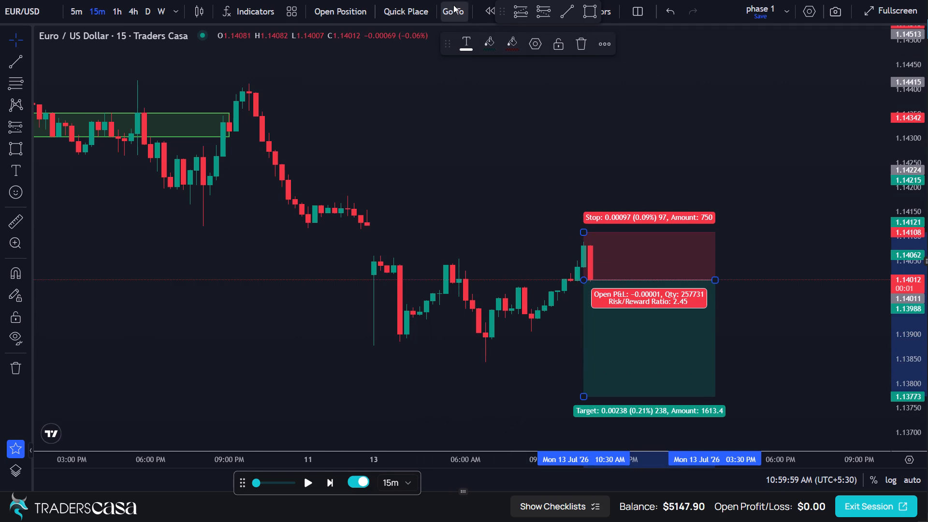
Place a sell stop order at 1.14011 with take profit 1.13773 and stop loss 1.14108, risking 1% ($50).
click(354, 13)
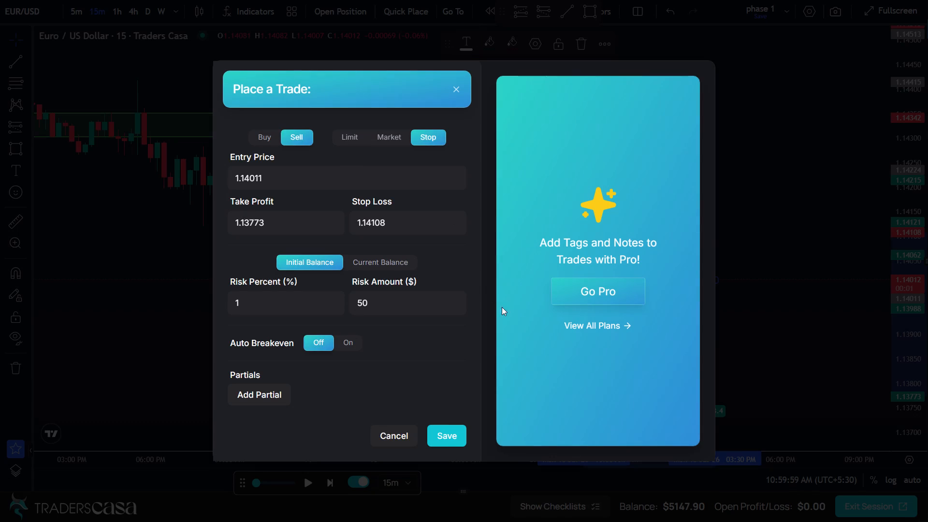
click(447, 431)
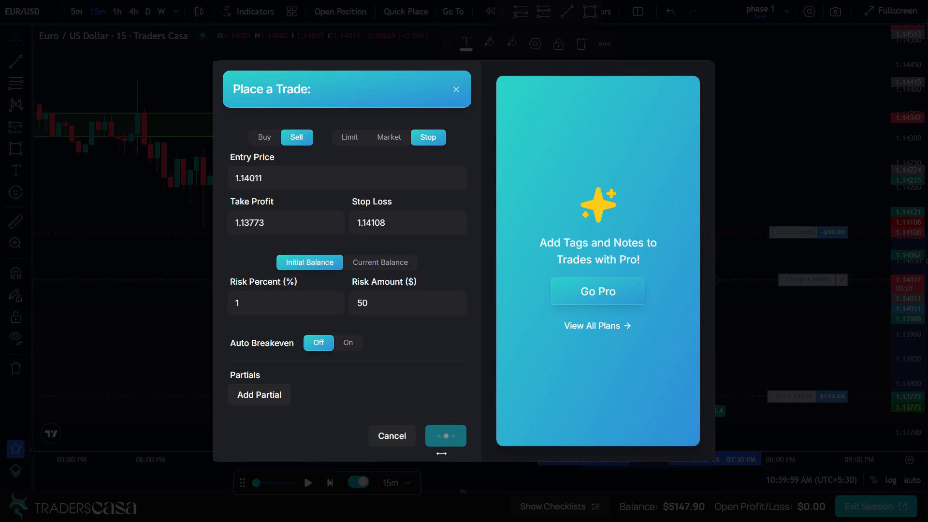
Advance the replay to 1:44:59 PM on 13 July, following price against the short trade's entry, stop and target.
triple_click(327, 481)
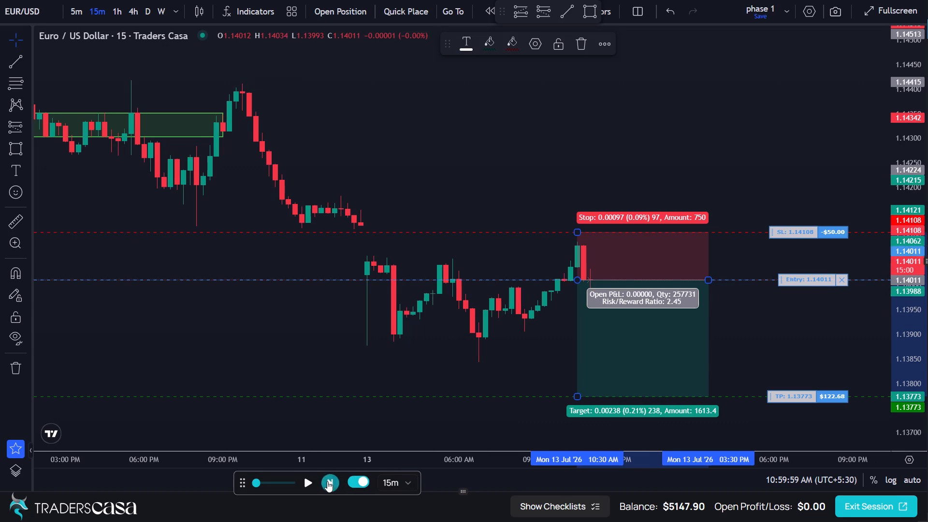
triple_click(327, 481)
triple_click(327, 481)
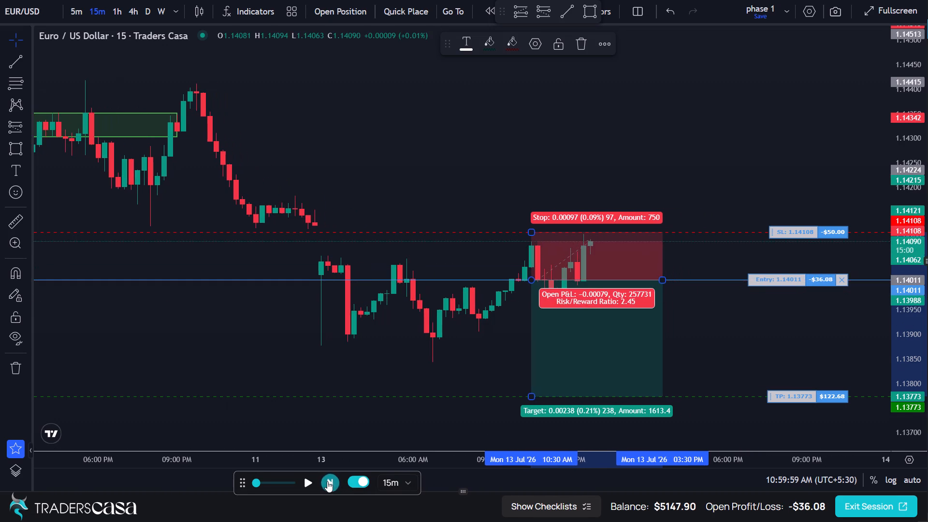
double_click(327, 481)
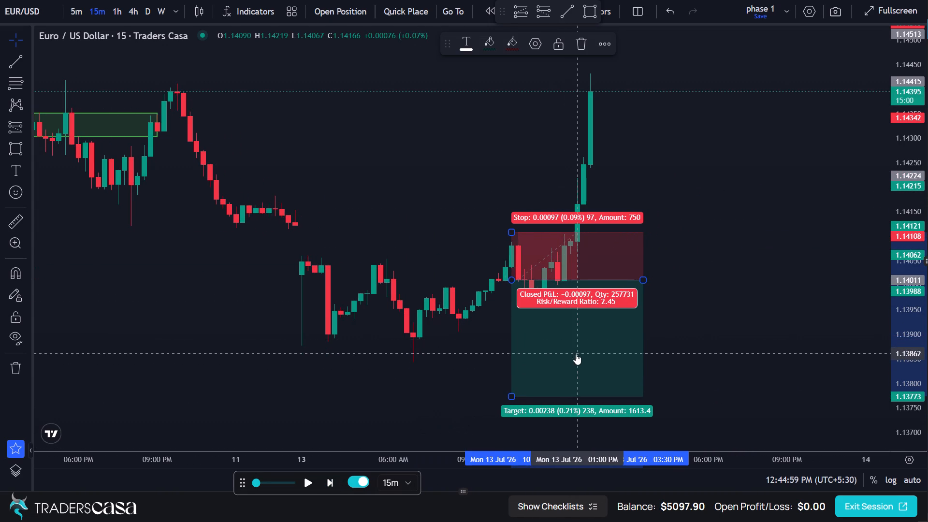
Delete the short position drawing with entry 1.14011 from the chart.
click(576, 354)
click(577, 49)
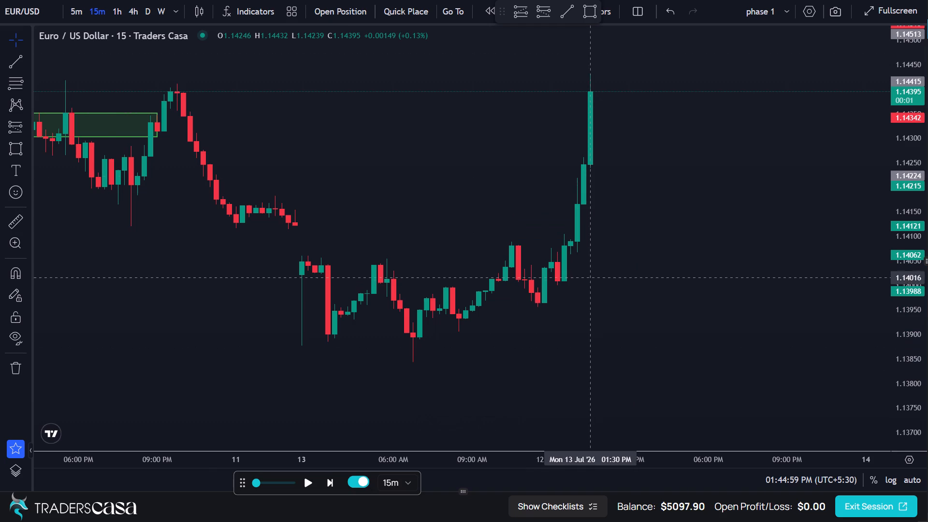
Examine the wider EUR/USD price history back to mid-June, including the earlier marked zones and past trades.
scroll(589, 288, down, 16)
scroll(597, 288, down, 5)
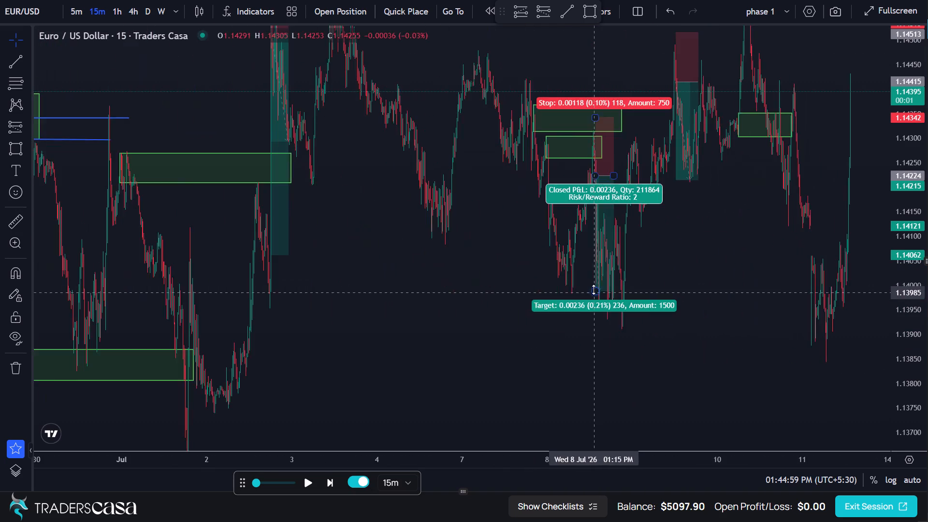
scroll(596, 280, down, 13)
scroll(593, 286, up, 1)
scroll(593, 287, down, 4)
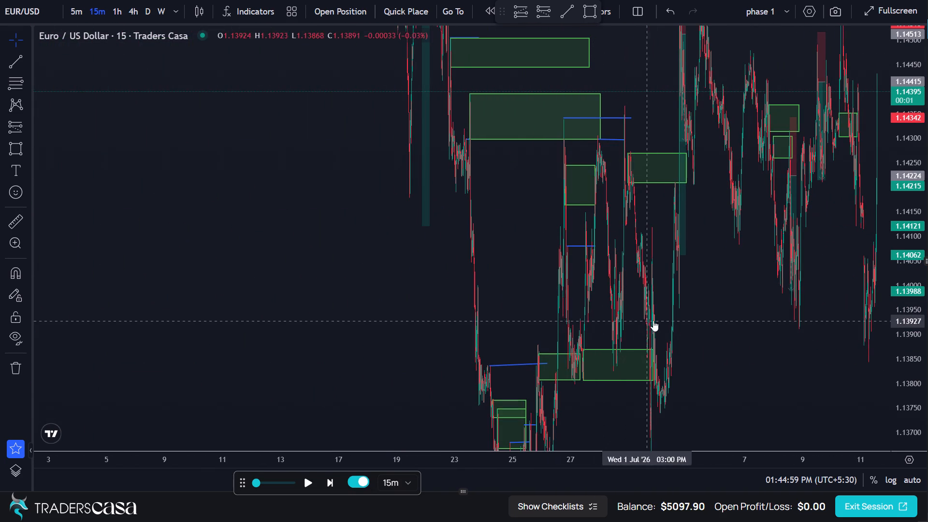
drag(739, 361, 629, 163)
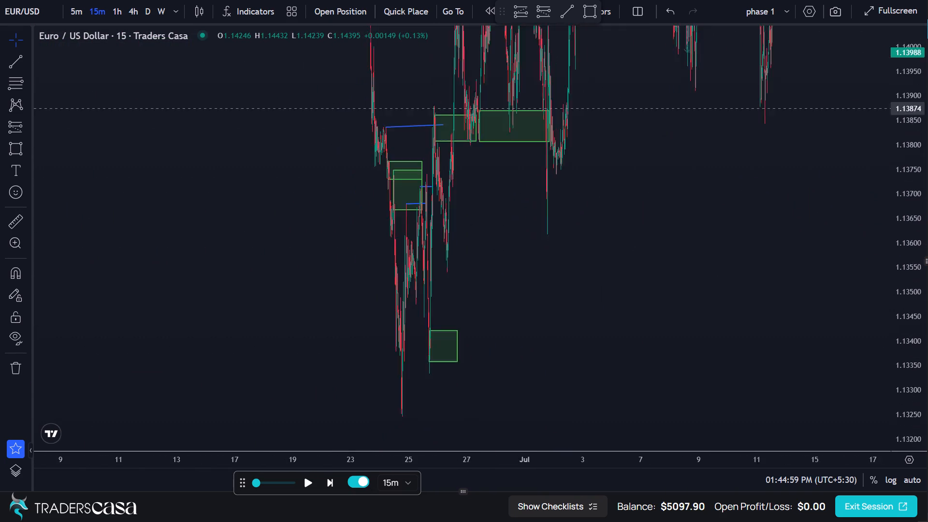
drag(629, 163, 620, 483)
scroll(737, 337, up, 2)
scroll(737, 337, down, 2)
scroll(737, 337, up, 1)
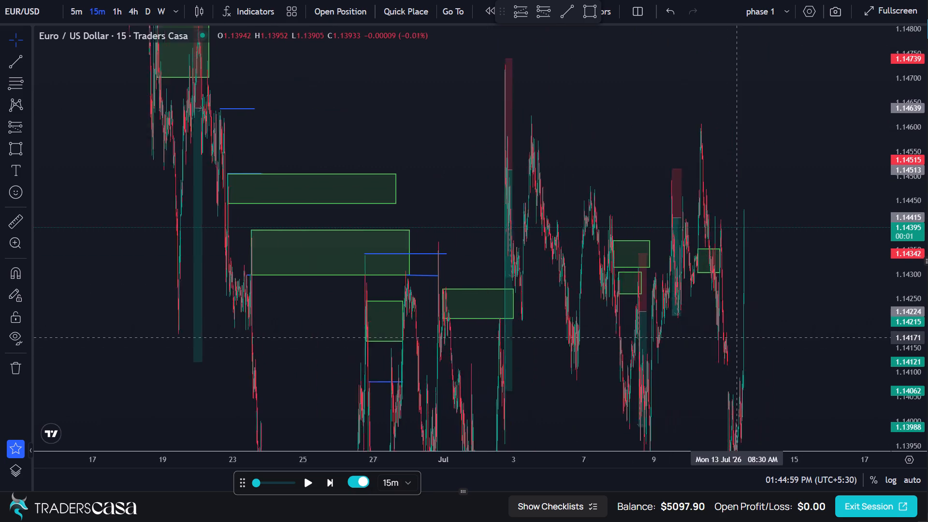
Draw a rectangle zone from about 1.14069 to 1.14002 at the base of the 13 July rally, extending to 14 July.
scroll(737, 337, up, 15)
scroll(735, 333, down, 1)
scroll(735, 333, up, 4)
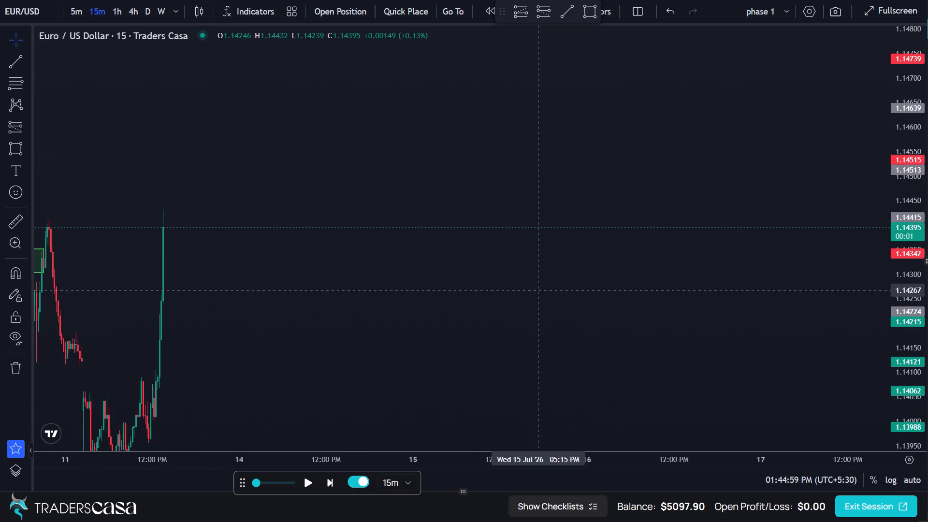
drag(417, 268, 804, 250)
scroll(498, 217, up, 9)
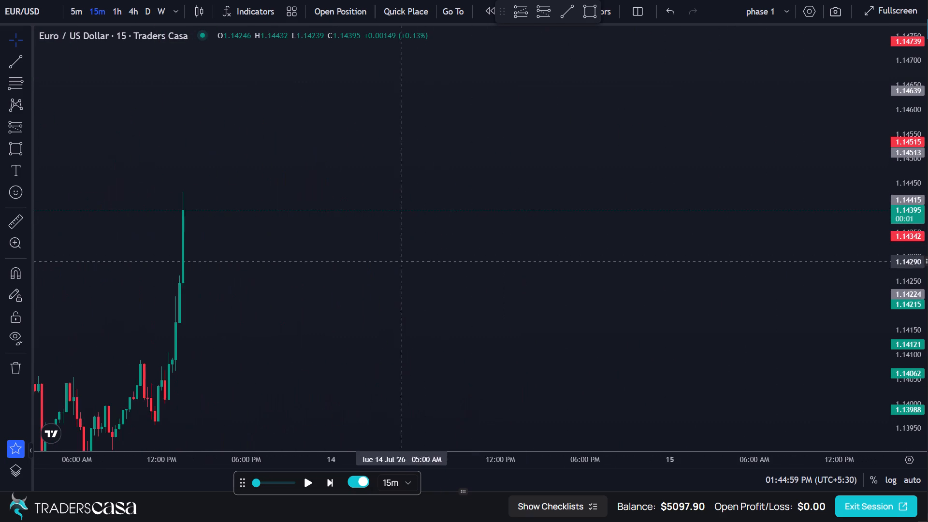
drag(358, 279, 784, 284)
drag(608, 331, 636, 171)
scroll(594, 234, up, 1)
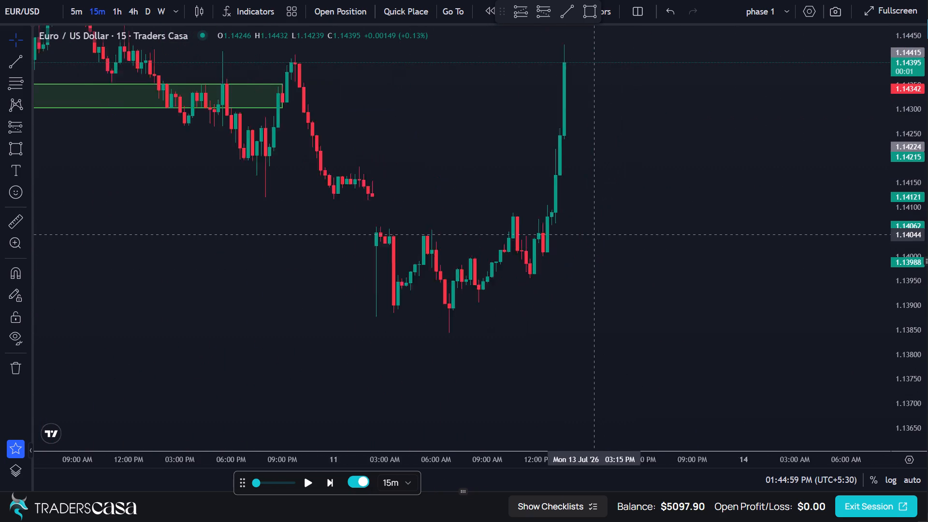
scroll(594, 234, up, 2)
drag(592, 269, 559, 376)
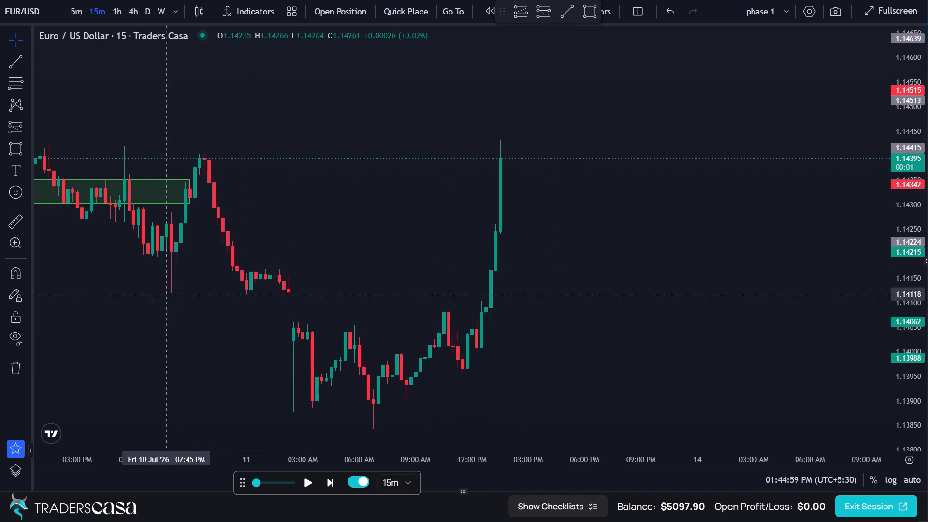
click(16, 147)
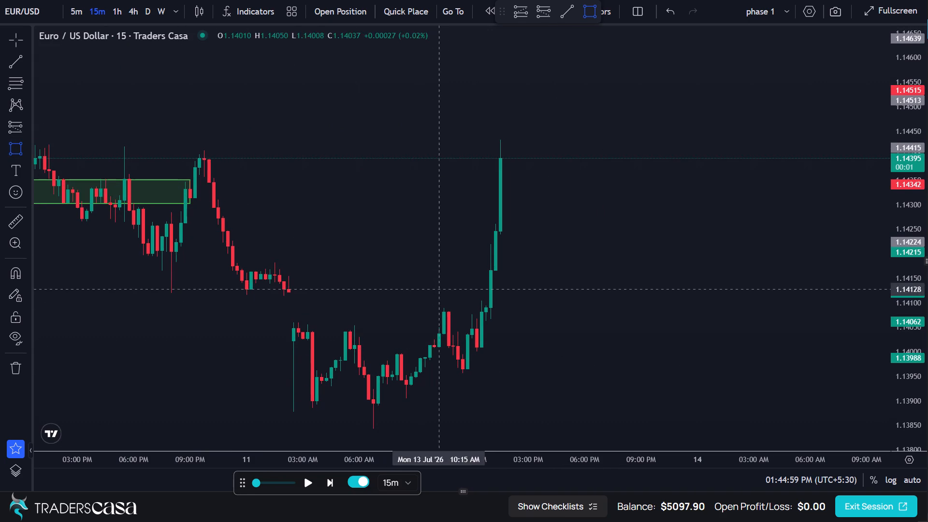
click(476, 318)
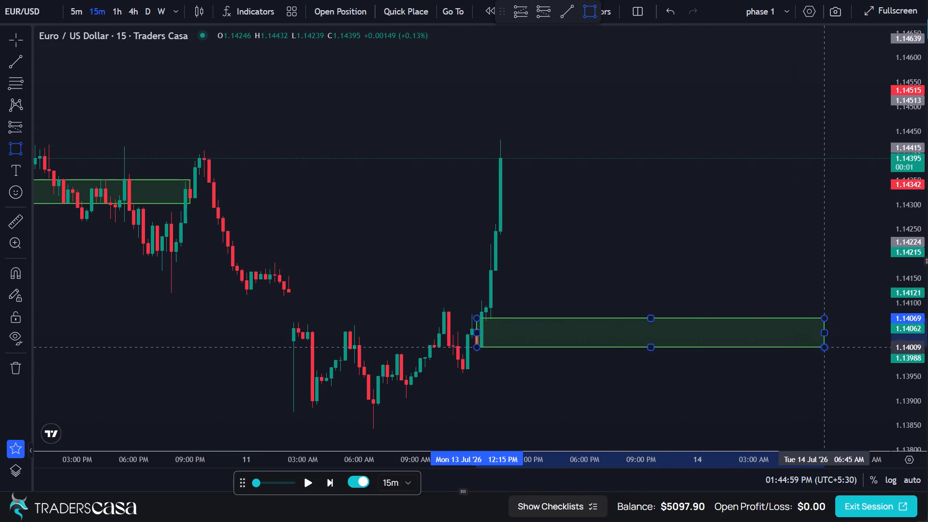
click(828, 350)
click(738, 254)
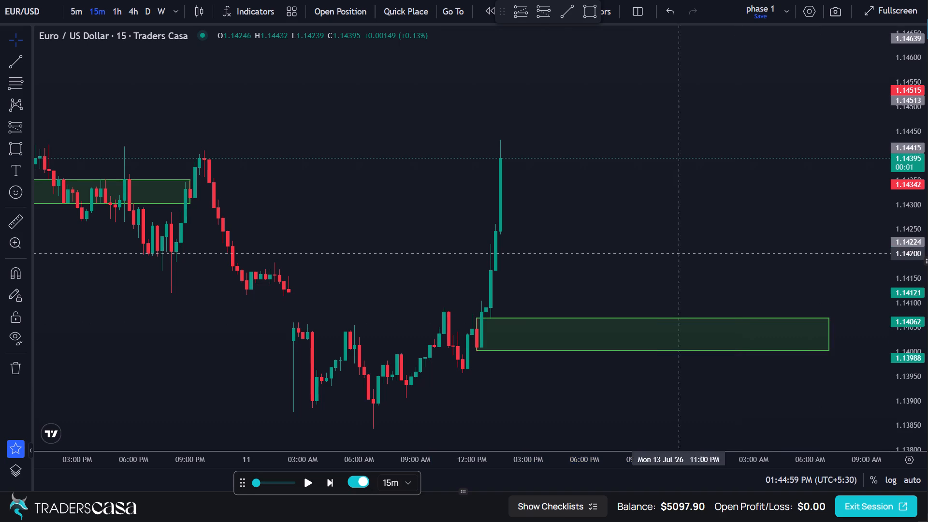
Advance the replay to 8:14:59 PM on 13 July, following price back towards the new zone.
triple_click(332, 479)
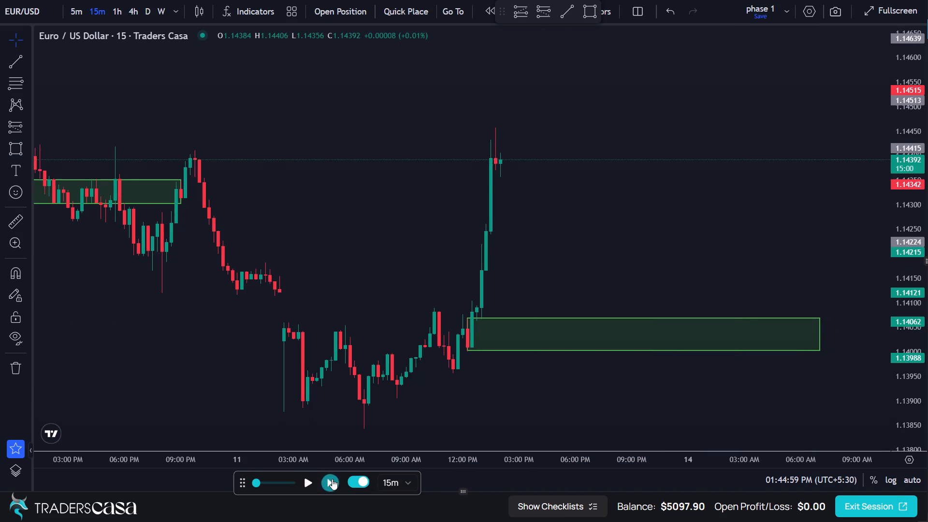
triple_click(332, 479)
triple_click(332, 479)
triple_click(332, 479)
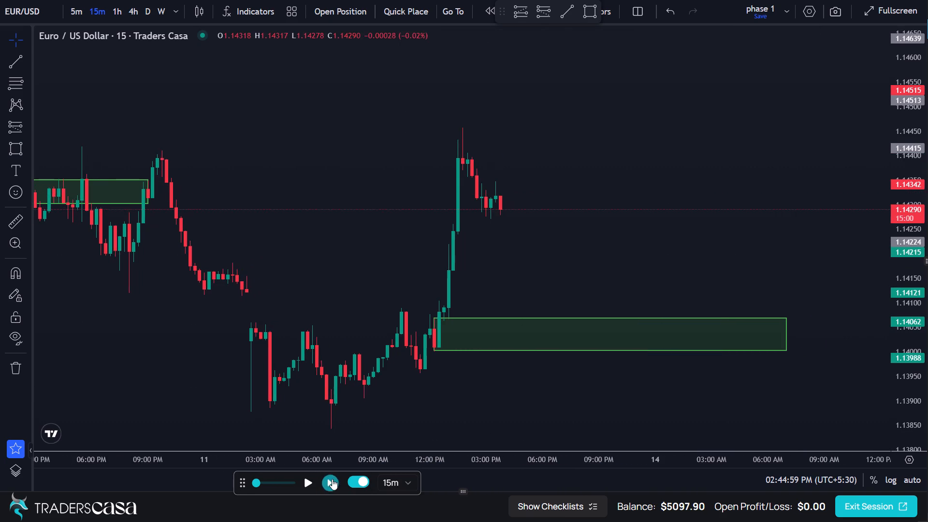
triple_click(332, 480)
triple_click(332, 480)
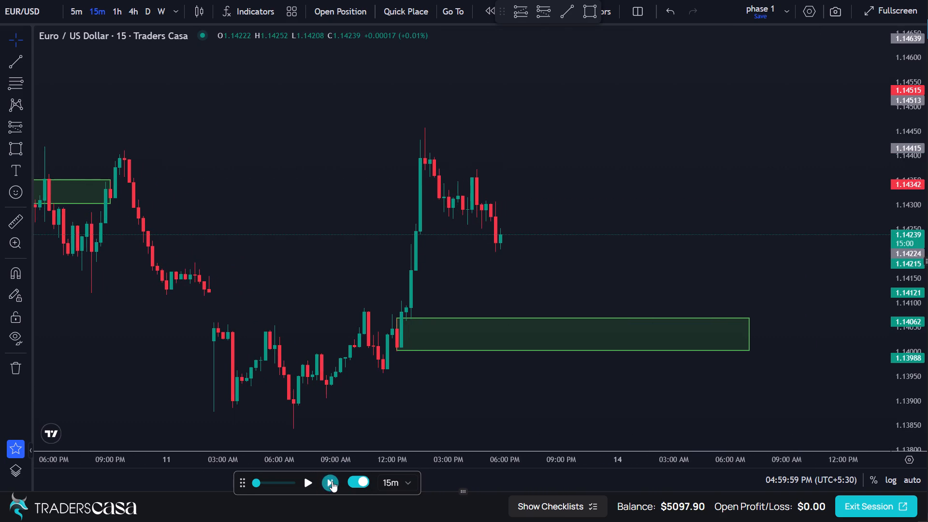
double_click(332, 481)
triple_click(332, 481)
triple_click(332, 481)
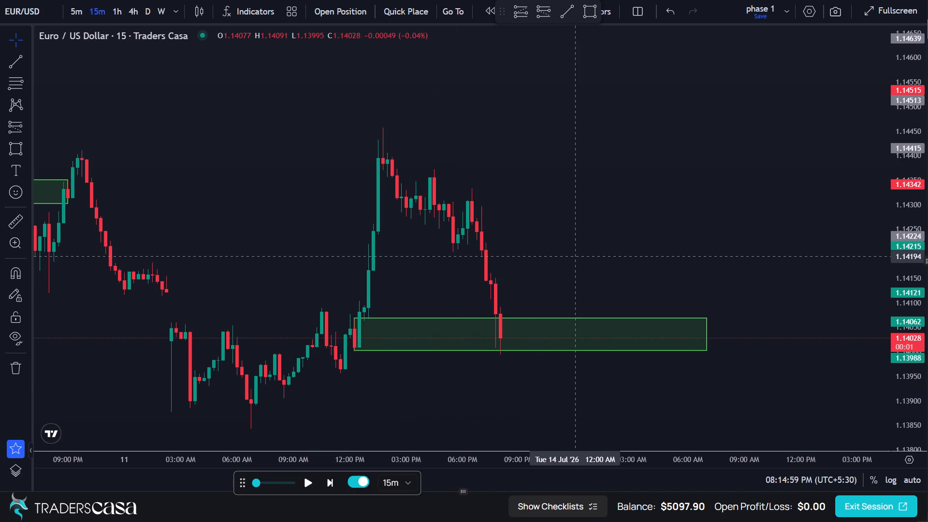
Draw a near-horizontal trend line at about 1.14409 from the 10 July 9:45 PM high to 13 July 7:45 PM.
drag(253, 261, 522, 280)
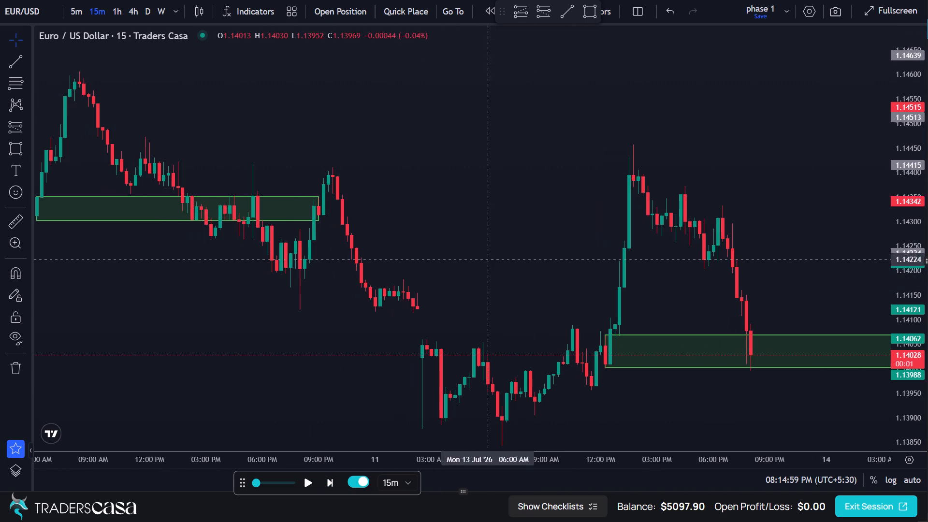
click(18, 63)
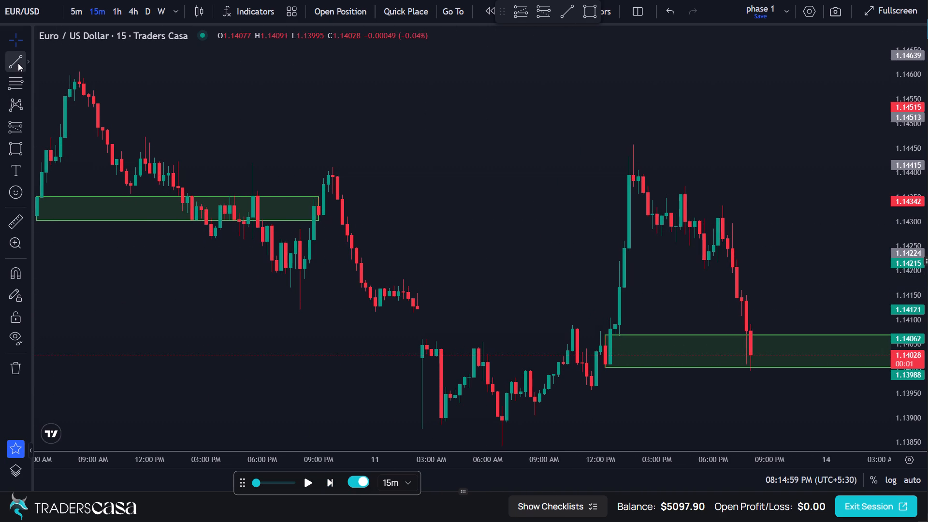
click(333, 169)
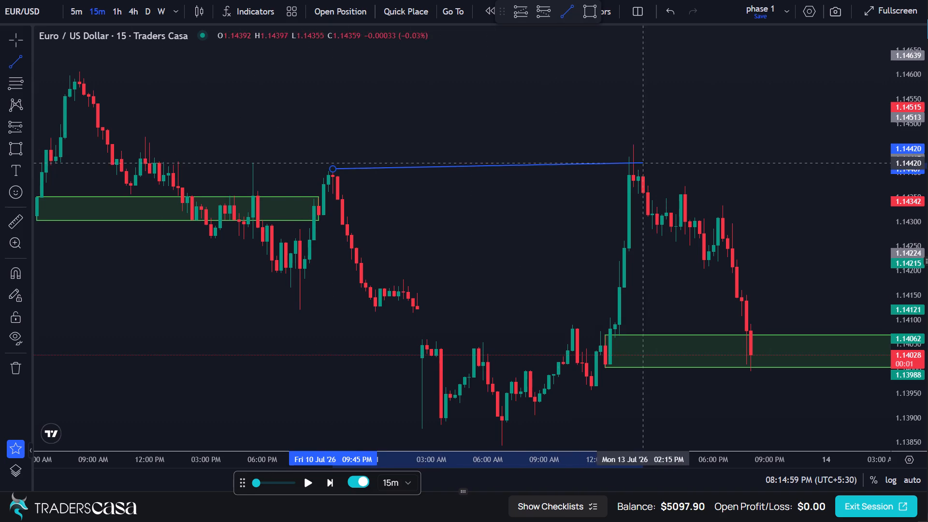
click(748, 168)
click(739, 135)
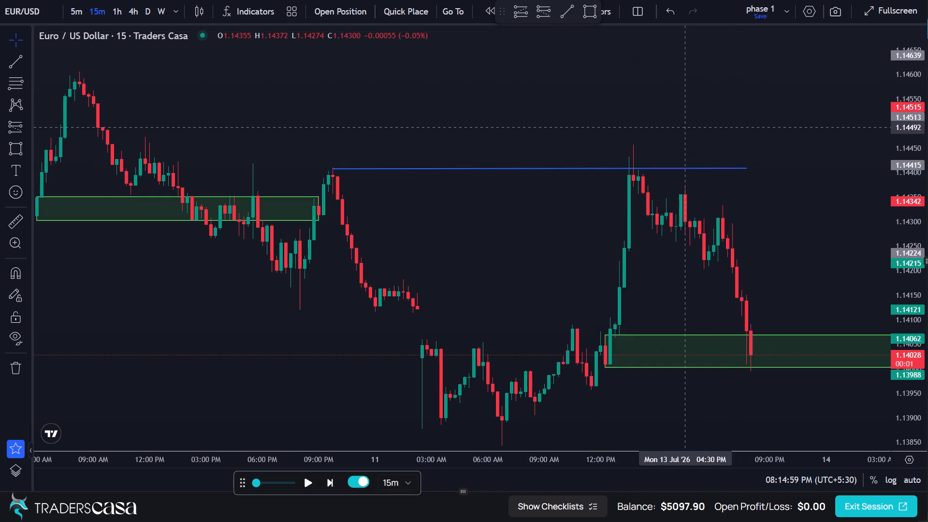
Draw a lower rectangle zone from about 1.13947 to 1.13889, starting at 13 July 7:00 AM and extending into 14 July.
drag(810, 225, 685, 241)
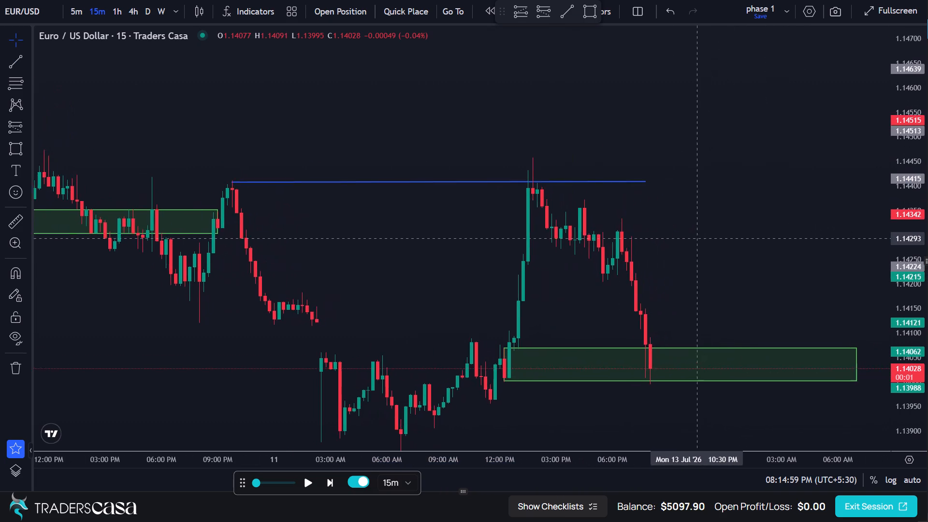
drag(685, 241, 684, 241)
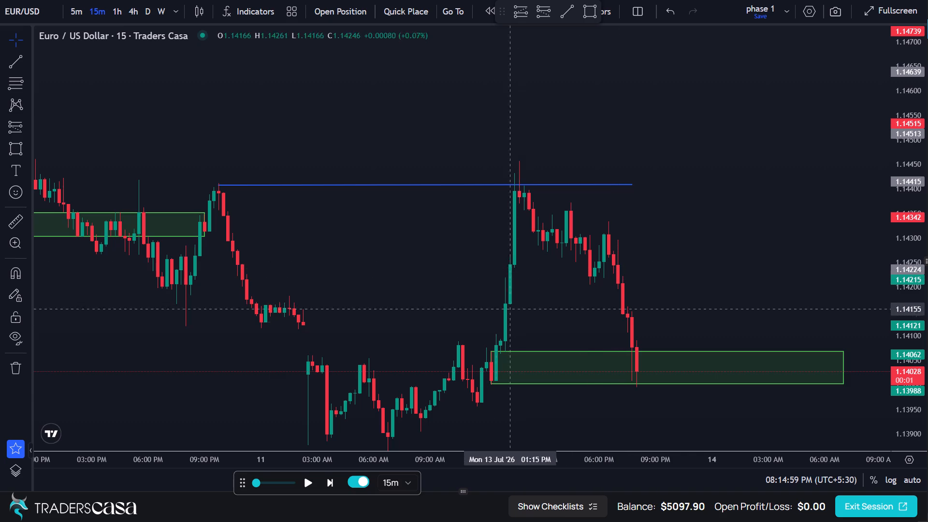
click(14, 144)
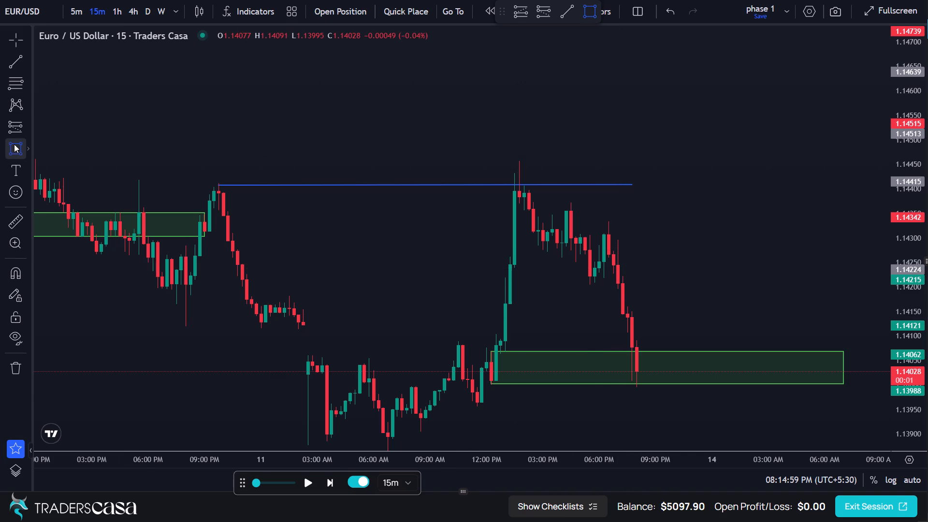
click(392, 411)
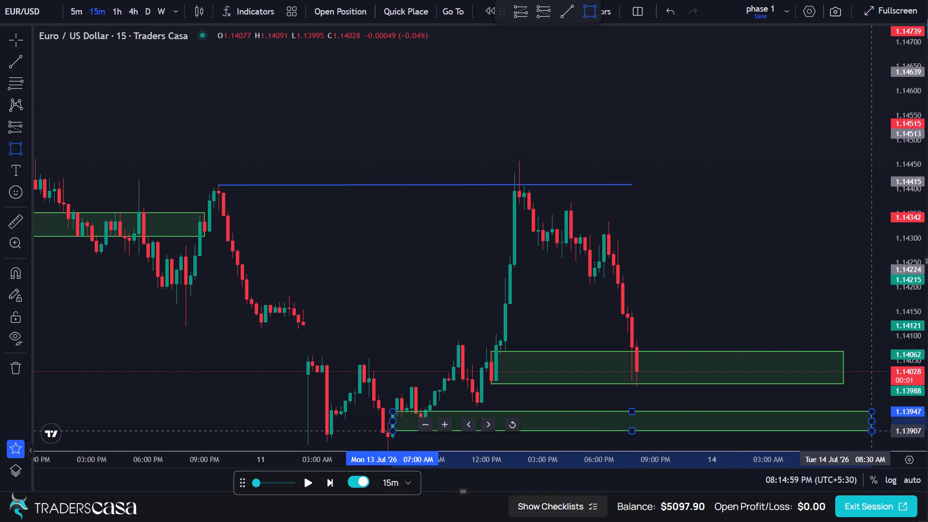
click(870, 439)
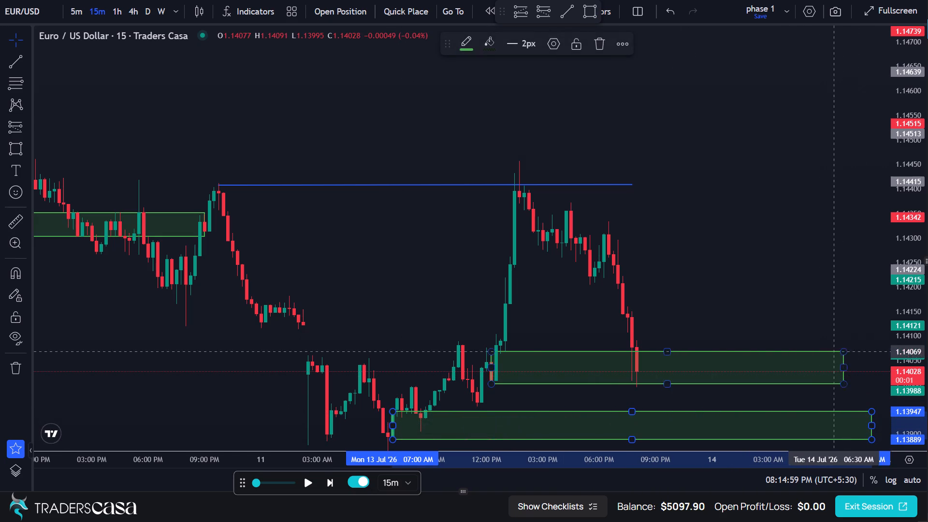
click(807, 289)
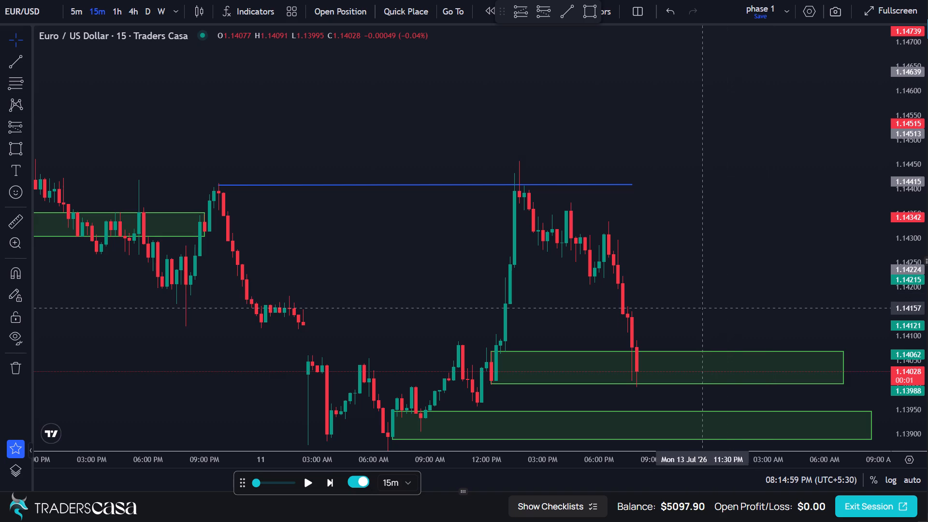
Advance the replay candle by candle to 10:14:59 PM on 13 July, following price against the two zones.
click(332, 482)
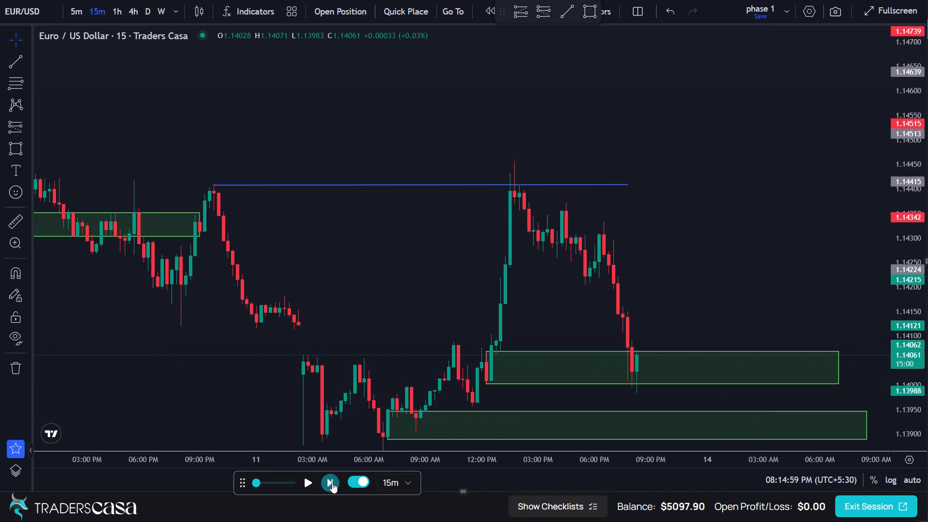
click(332, 482)
click(332, 482)
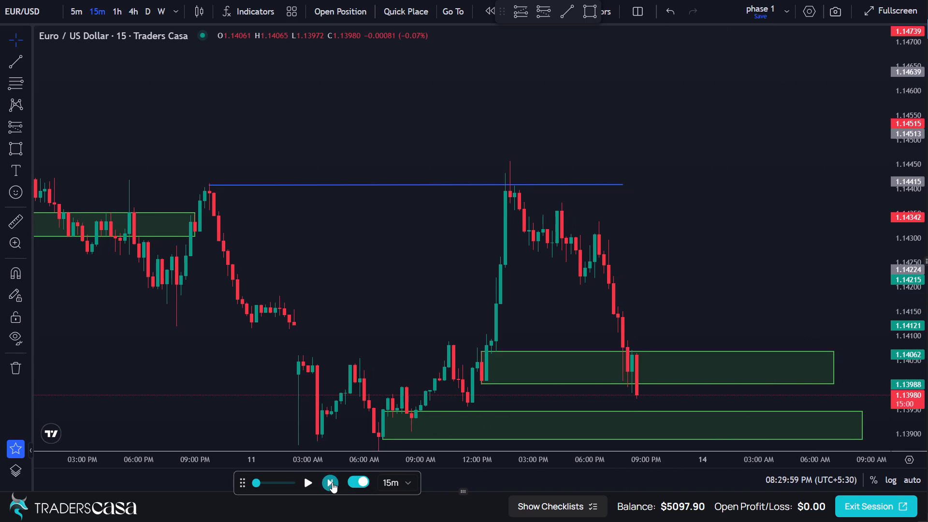
click(332, 482)
click(332, 482)
double_click(332, 482)
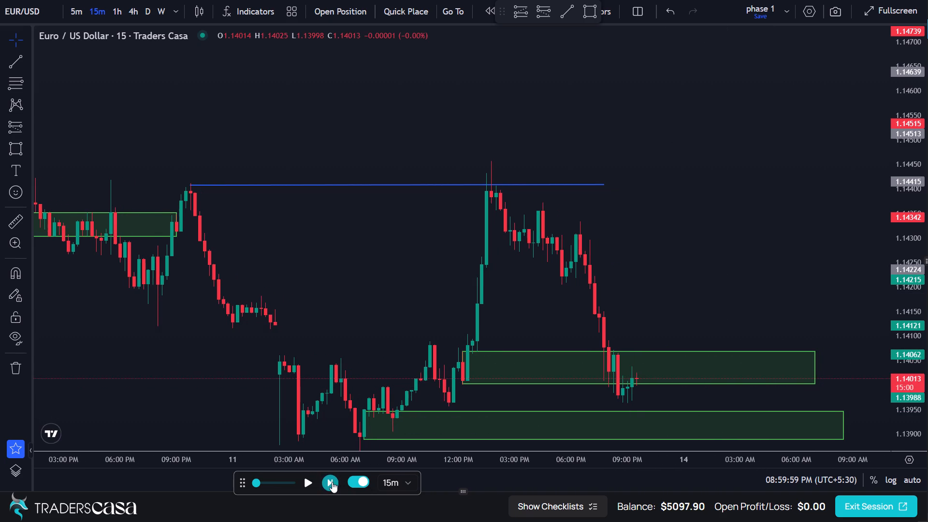
click(332, 482)
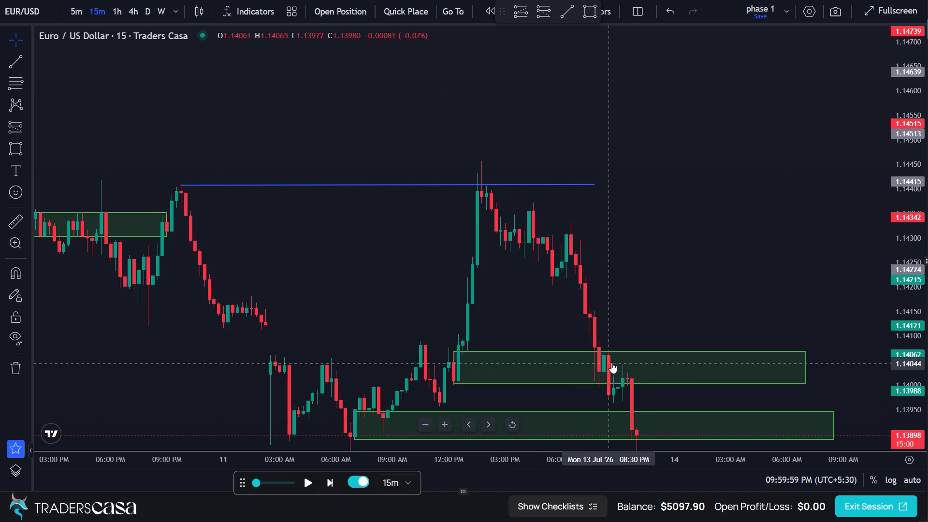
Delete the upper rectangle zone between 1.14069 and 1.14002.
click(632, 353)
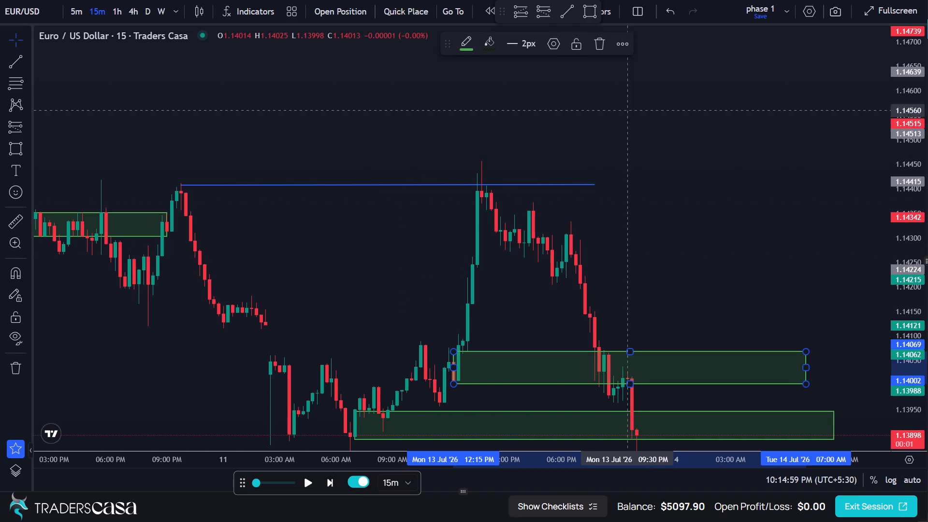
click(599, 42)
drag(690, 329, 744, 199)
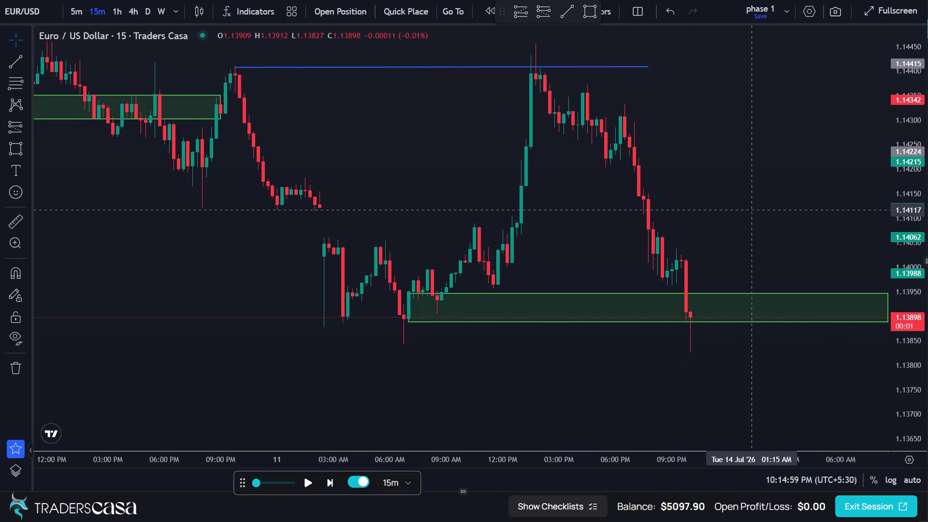
Advance the replay candle by candle to 06:59:59 AM on 14 July, following price below the green zone at 1.13947–1.13889.
scroll(750, 211, down, 1)
drag(750, 211, 613, 300)
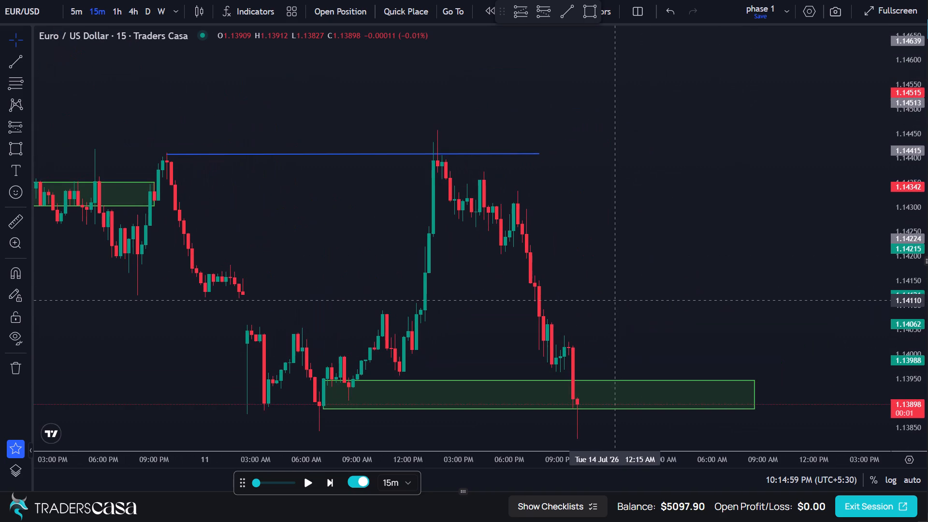
drag(613, 300, 624, 253)
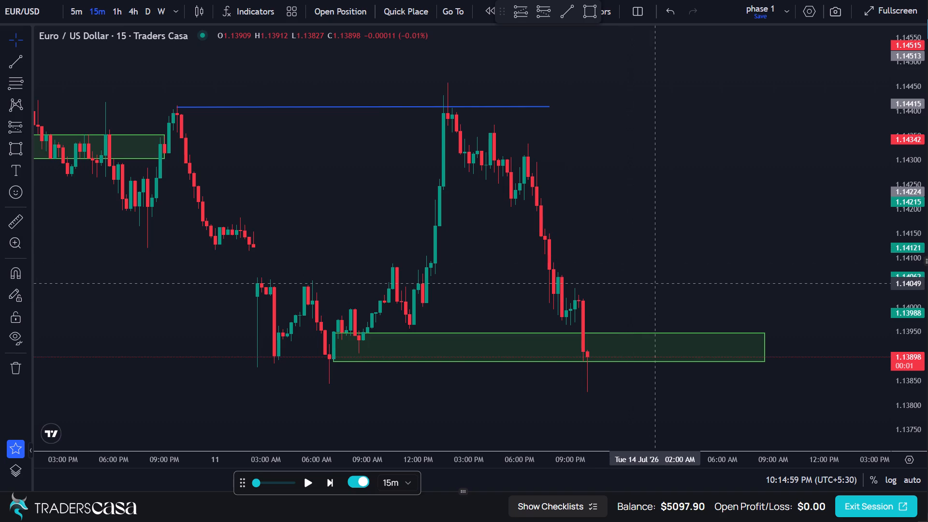
scroll(655, 283, up, 3)
drag(654, 282, 766, 302)
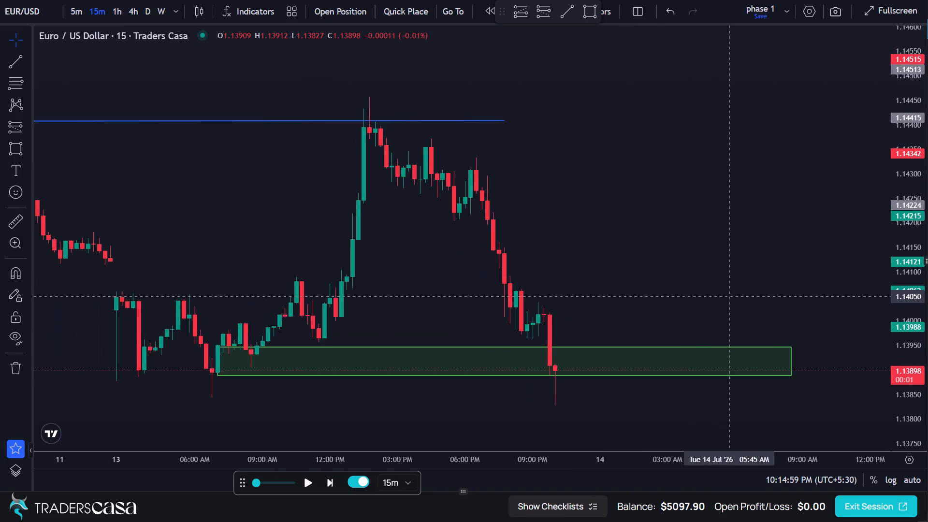
drag(766, 302, 803, 306)
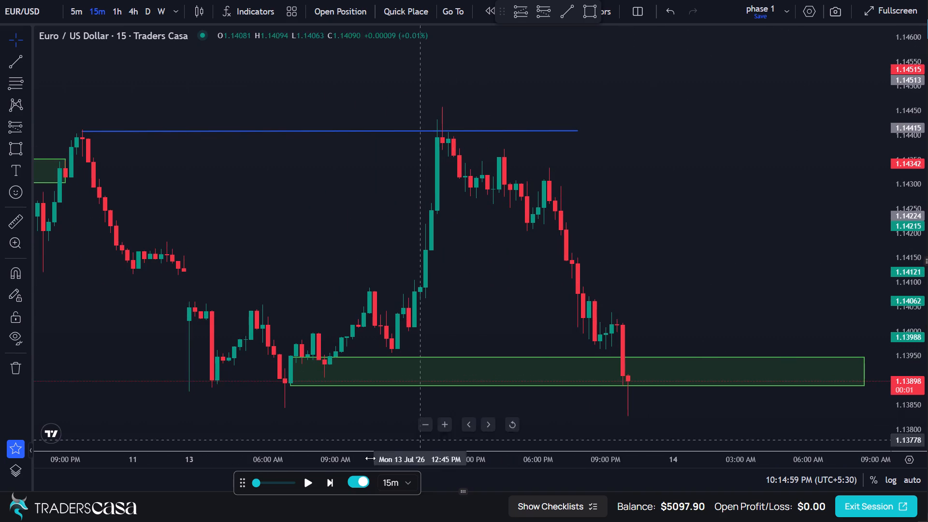
click(332, 482)
click(331, 482)
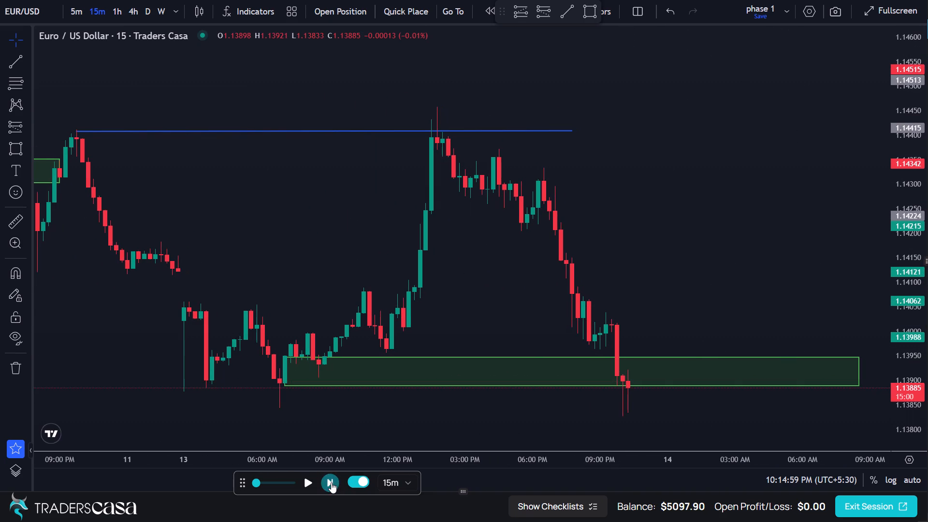
triple_click(331, 482)
click(331, 481)
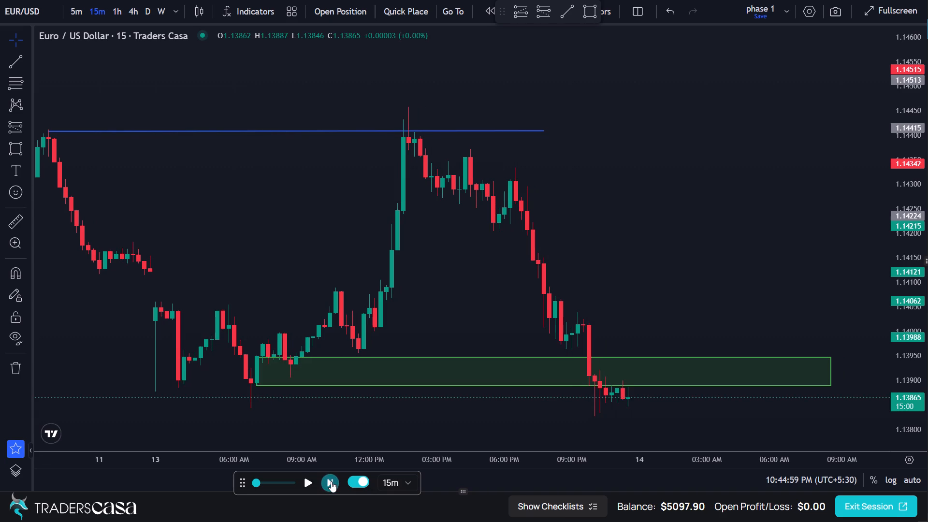
triple_click(331, 481)
double_click(331, 479)
triple_click(331, 478)
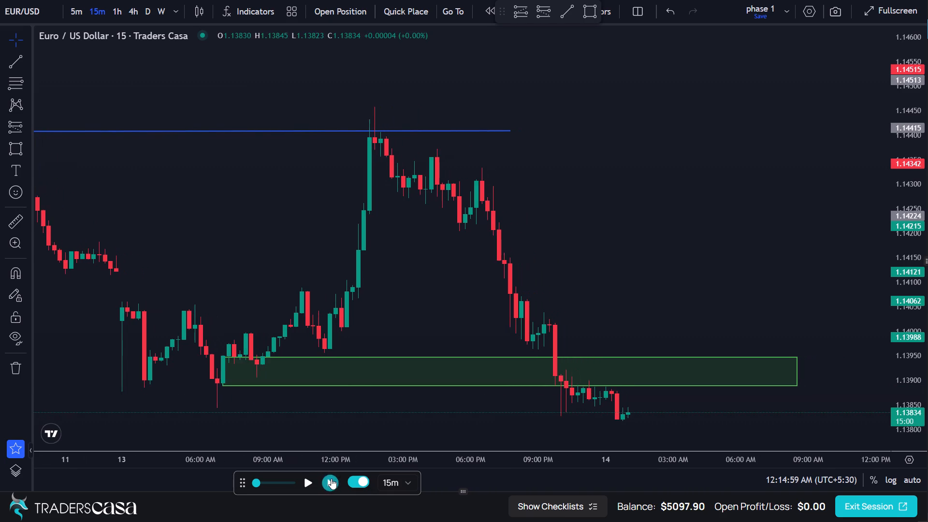
double_click(331, 478)
click(331, 478)
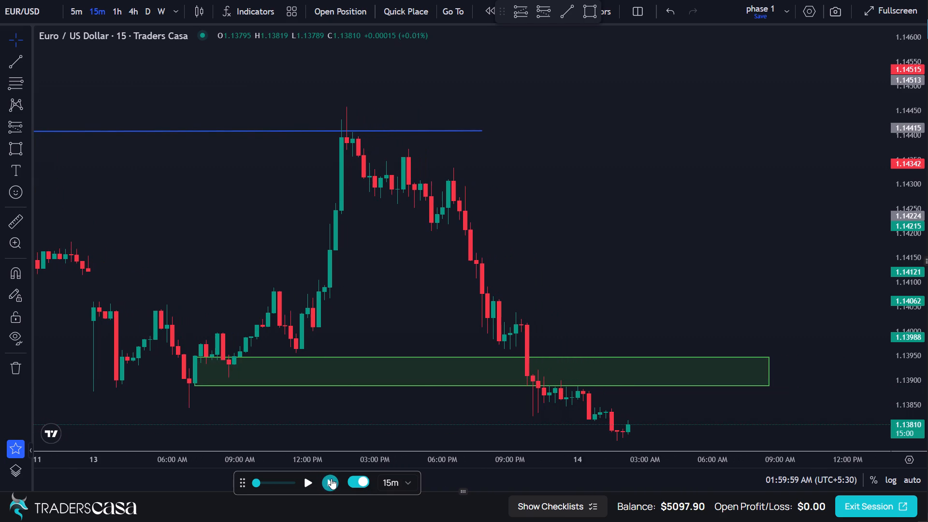
triple_click(331, 478)
click(331, 478)
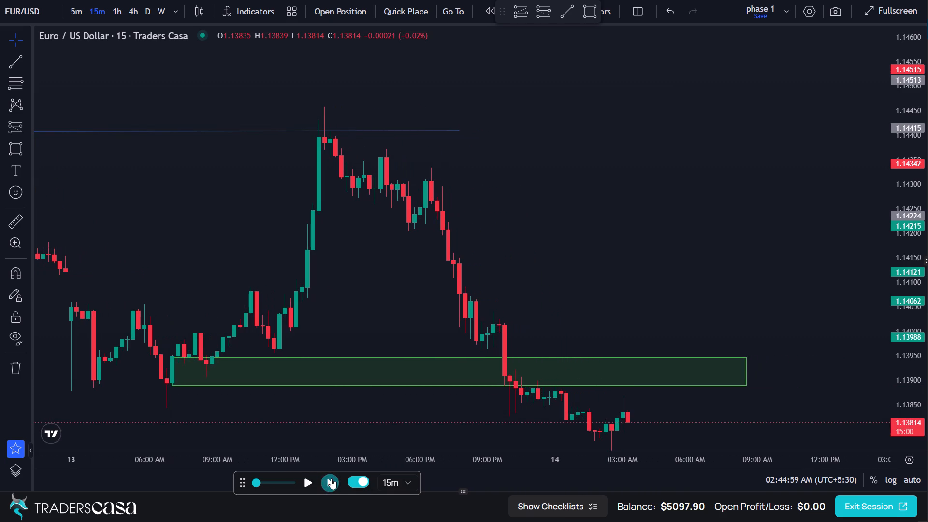
double_click(331, 478)
triple_click(331, 478)
double_click(332, 478)
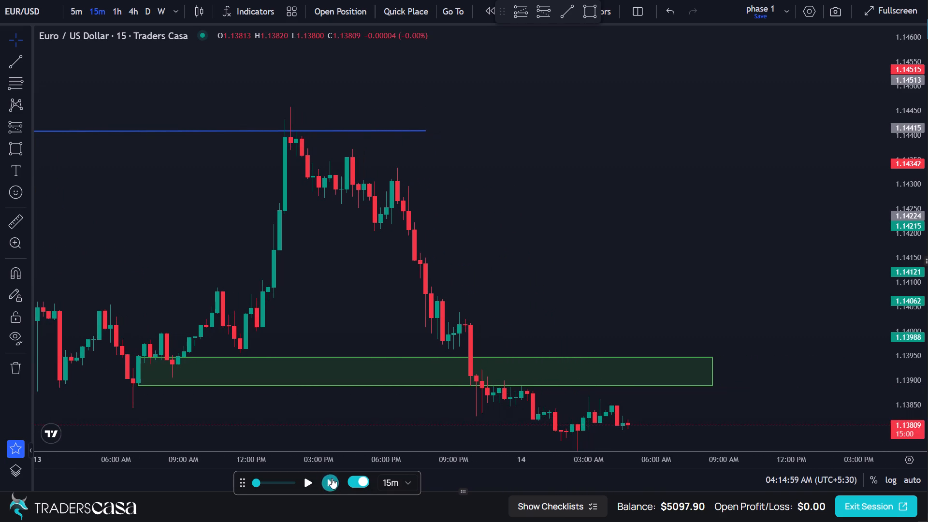
triple_click(332, 478)
click(332, 478)
double_click(332, 478)
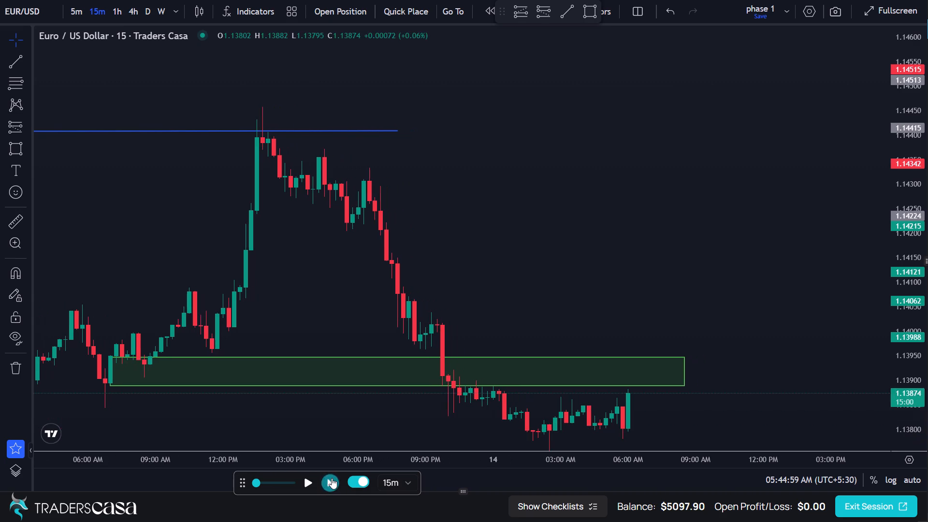
click(332, 478)
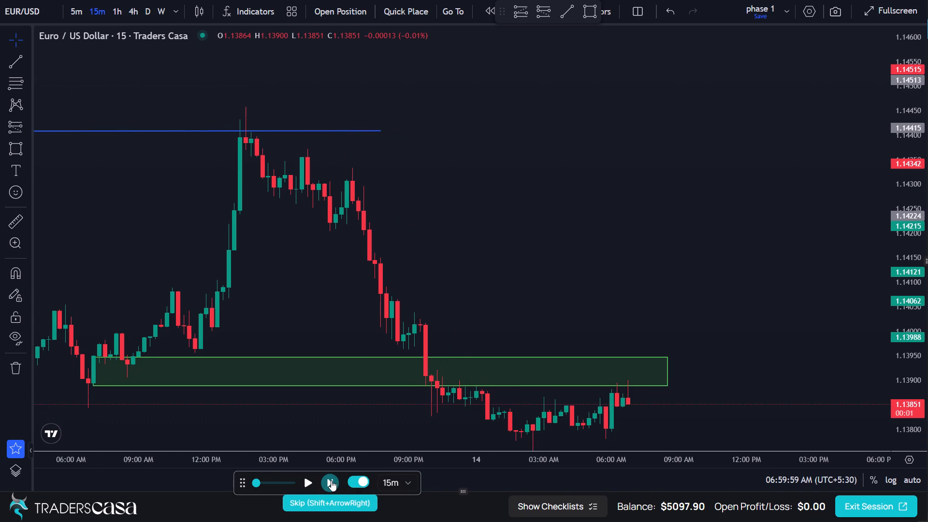
Advance the replay candle by candle to 09:29:59 AM on 14 July, following price against the lower green zone.
triple_click(331, 480)
double_click(331, 480)
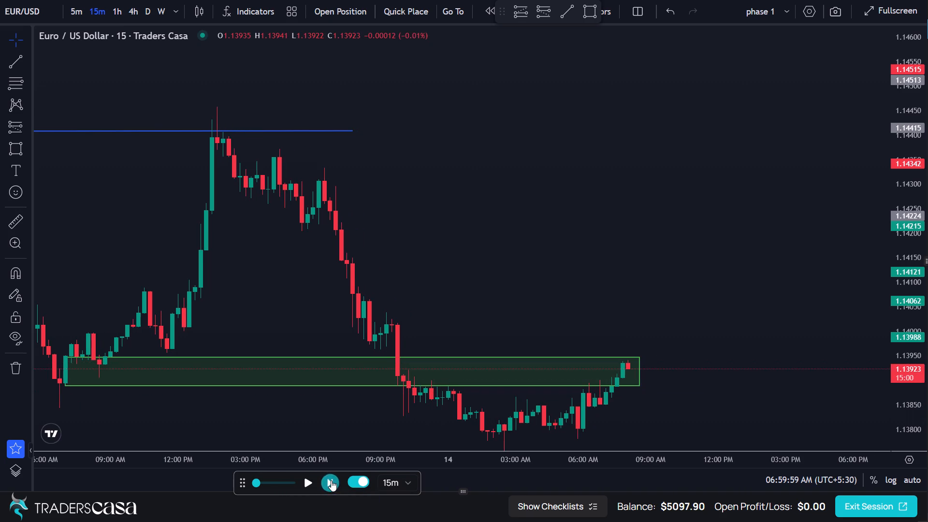
click(331, 480)
double_click(331, 480)
triple_click(331, 480)
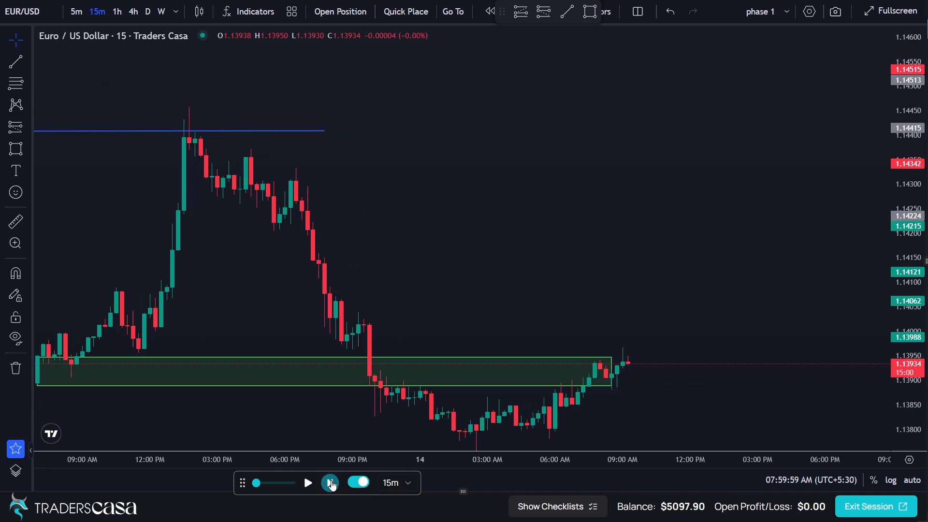
click(331, 480)
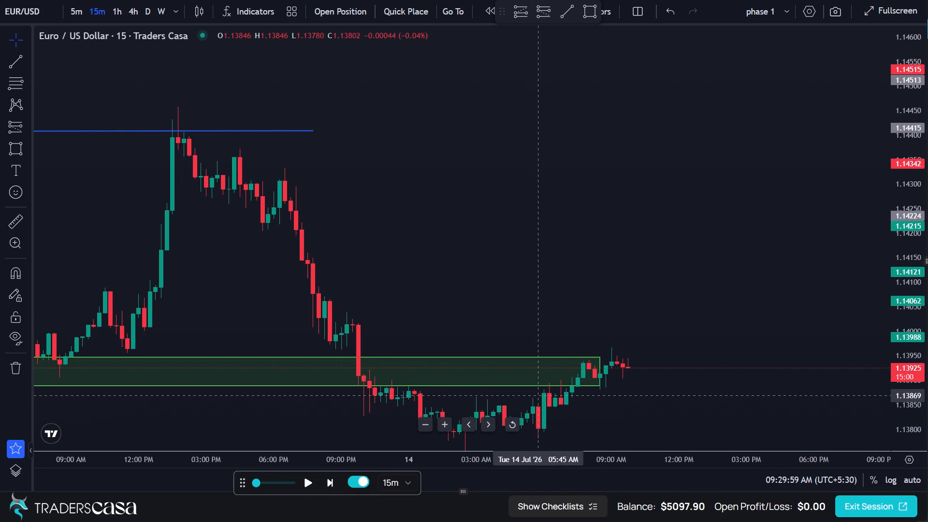
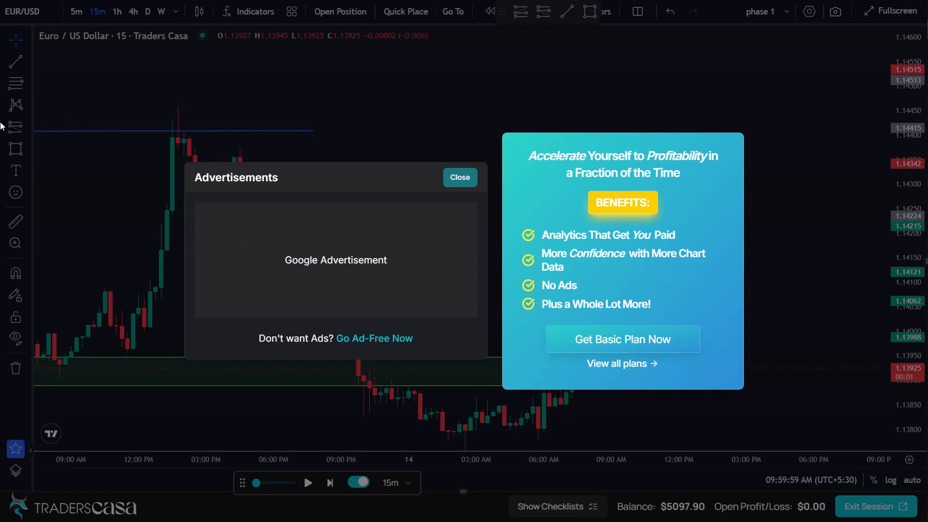
Dismiss the advertisement pop-up covering the chart.
click(38, 25)
click(455, 175)
click(437, 225)
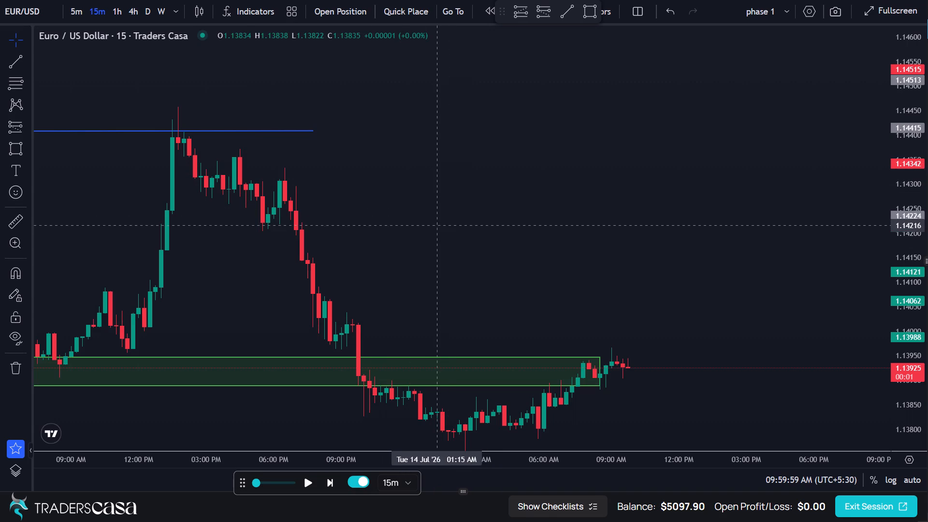
Draw a rectangle zone from 1.14036 to 1.13971 starting at 09:15 PM on 13 July, and extend its end slightly.
scroll(436, 217, down, 5)
scroll(436, 217, up, 1)
drag(581, 198, 519, 232)
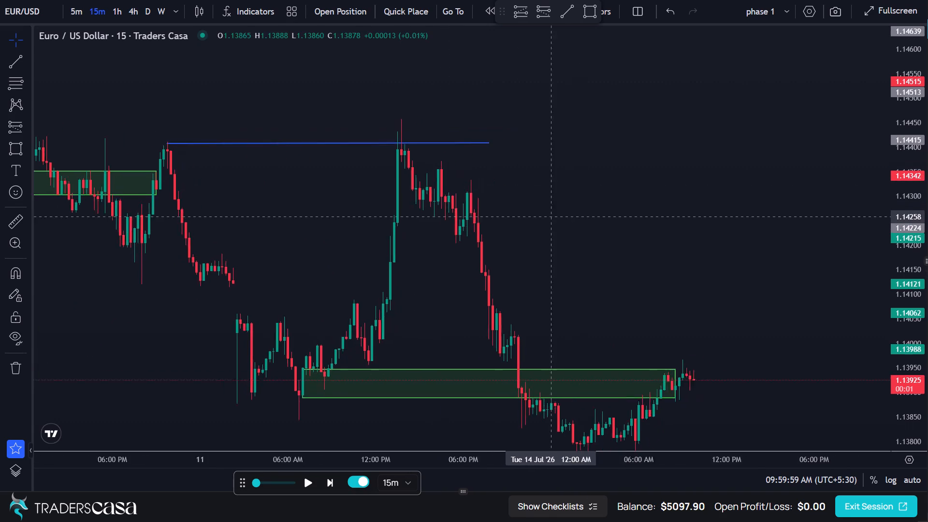
drag(519, 232, 468, 197)
scroll(468, 190, up, 2)
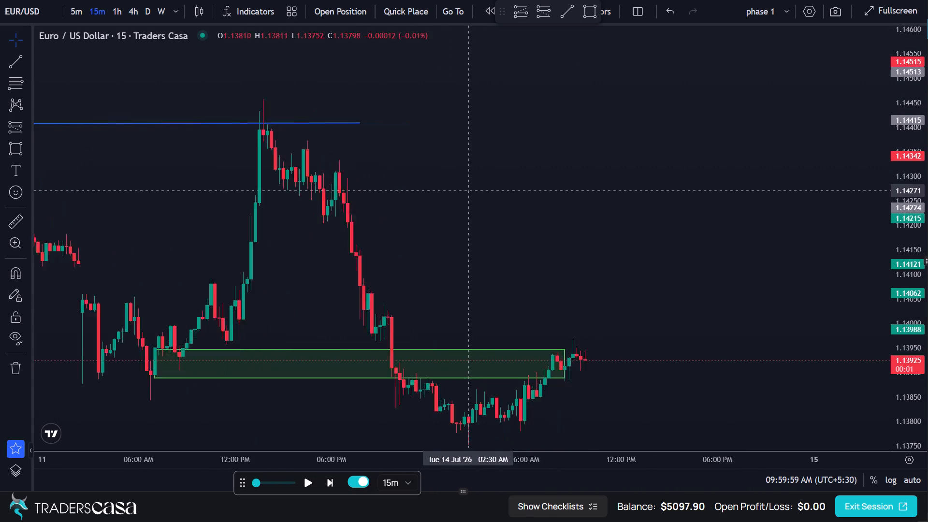
scroll(468, 190, up, 4)
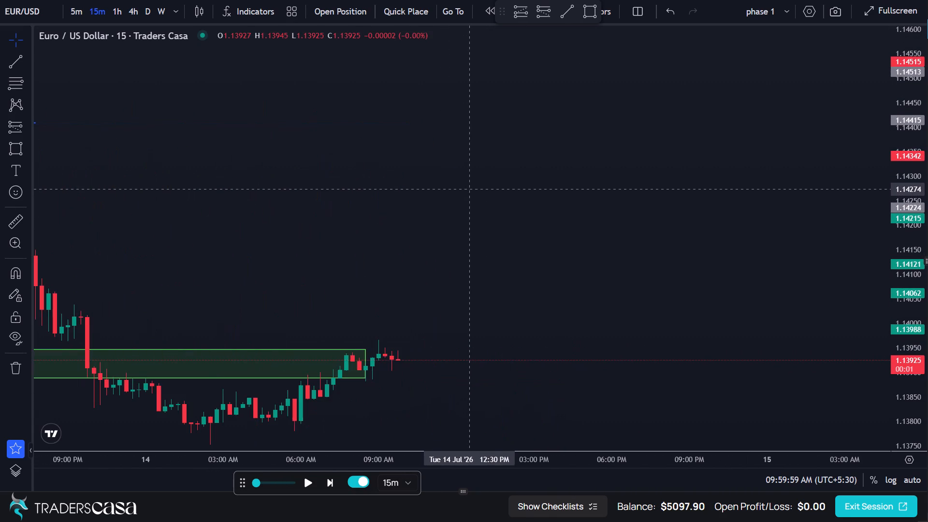
scroll(465, 189, down, 5)
drag(476, 277, 469, 259)
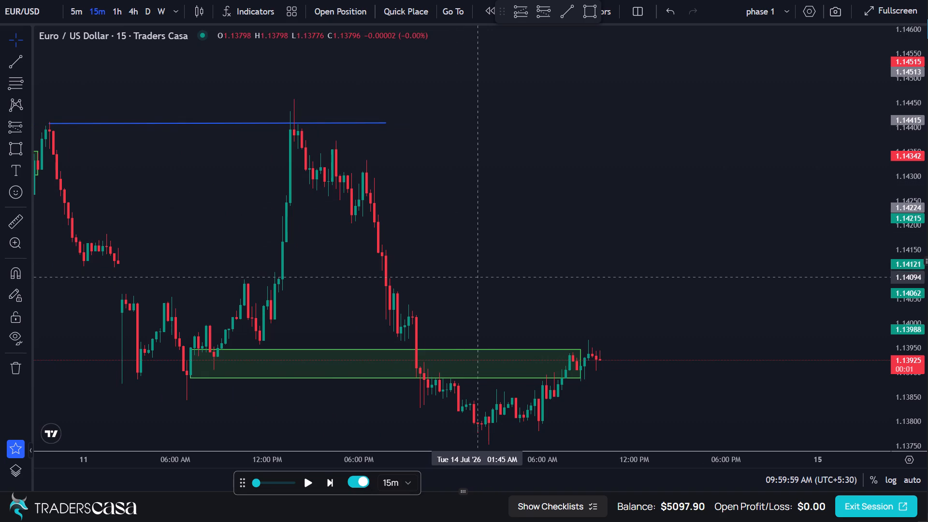
drag(469, 259, 435, 180)
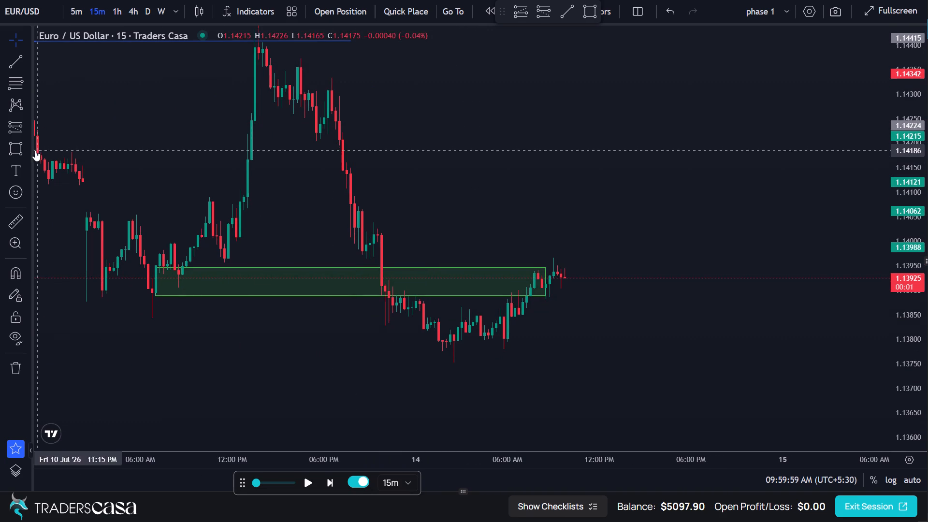
click(14, 151)
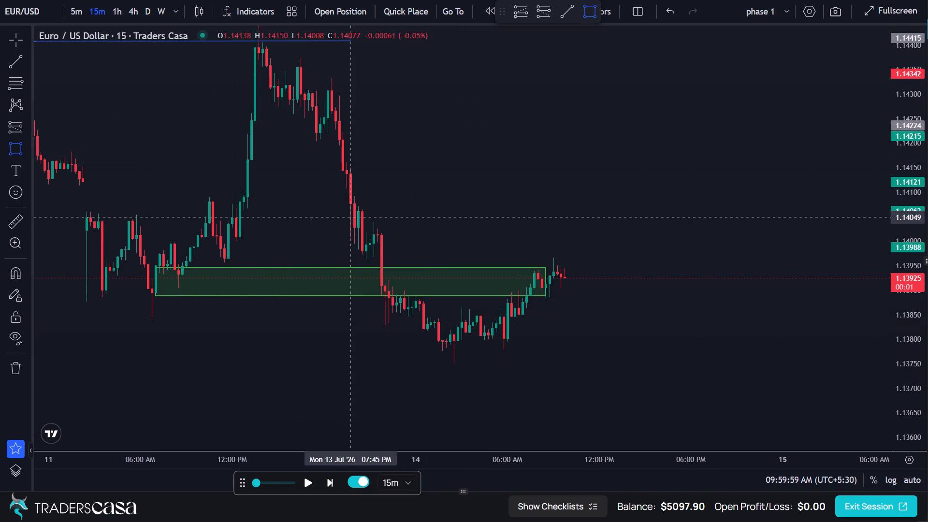
click(375, 223)
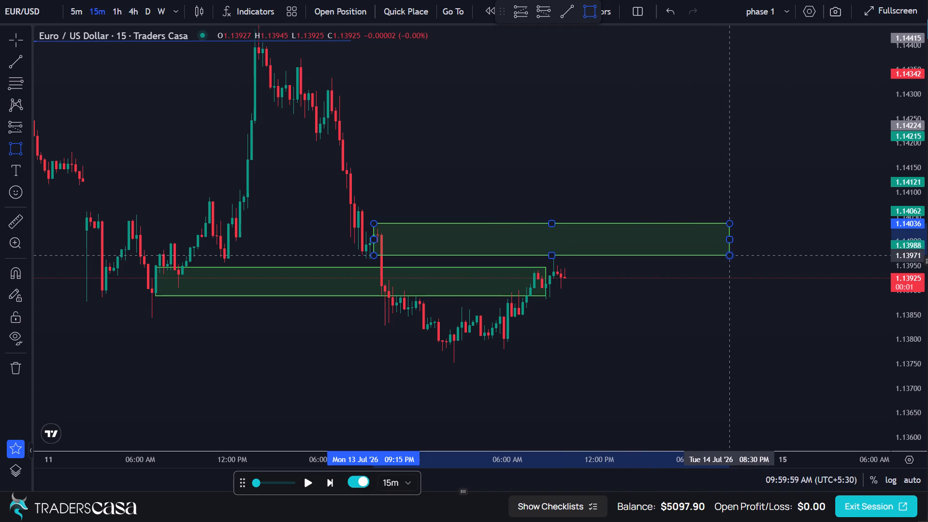
click(731, 255)
drag(734, 240, 760, 240)
click(667, 159)
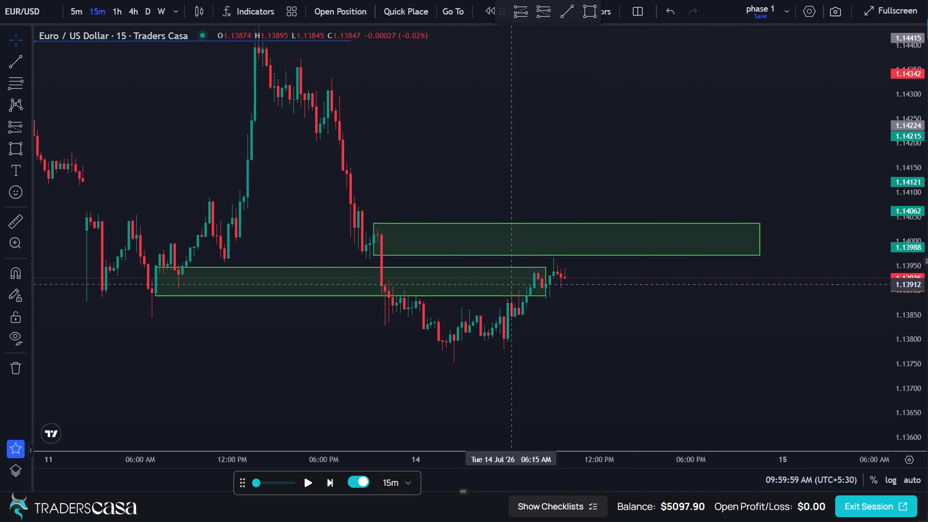
Advance the replay candle by candle to 03:14:59 PM on 14 July, following price against the upper green zone.
click(385, 357)
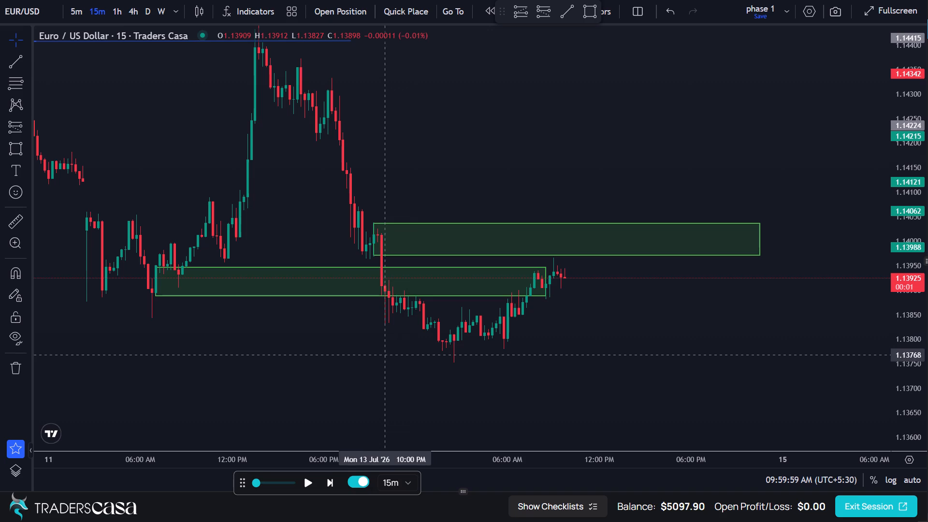
scroll(422, 324, up, 3)
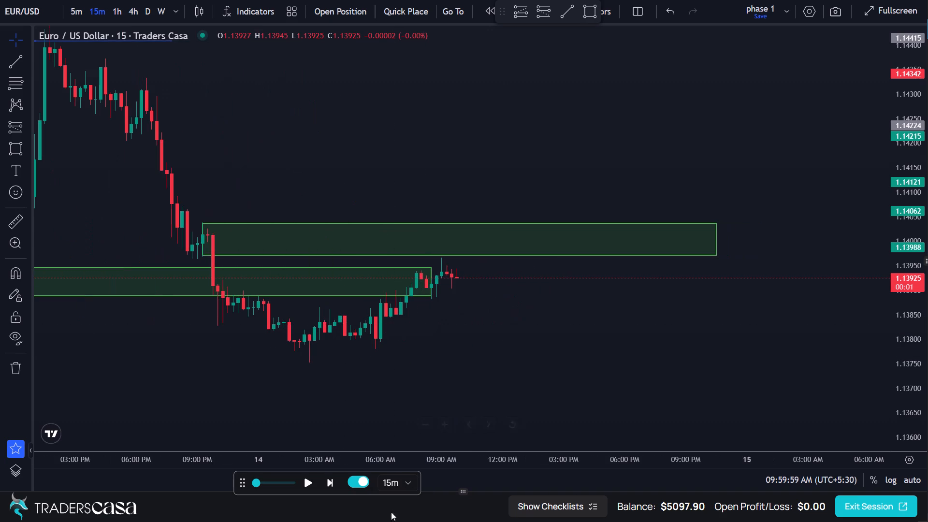
click(323, 484)
triple_click(323, 484)
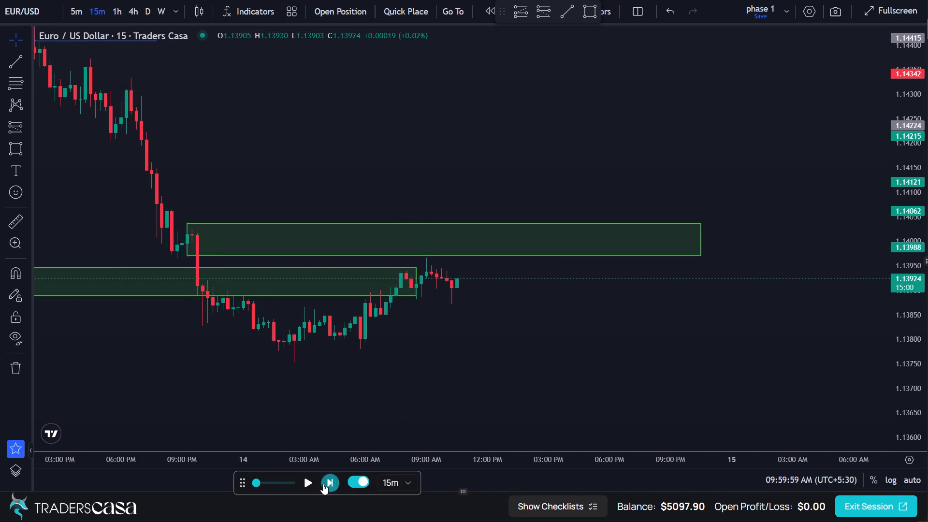
triple_click(323, 484)
triple_click(323, 484)
triple_click(323, 484)
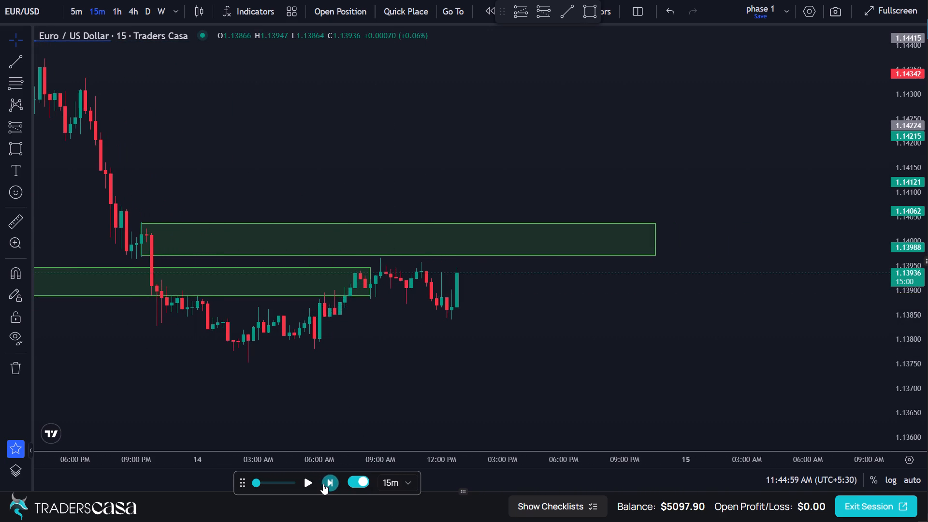
triple_click(323, 484)
click(323, 484)
double_click(323, 483)
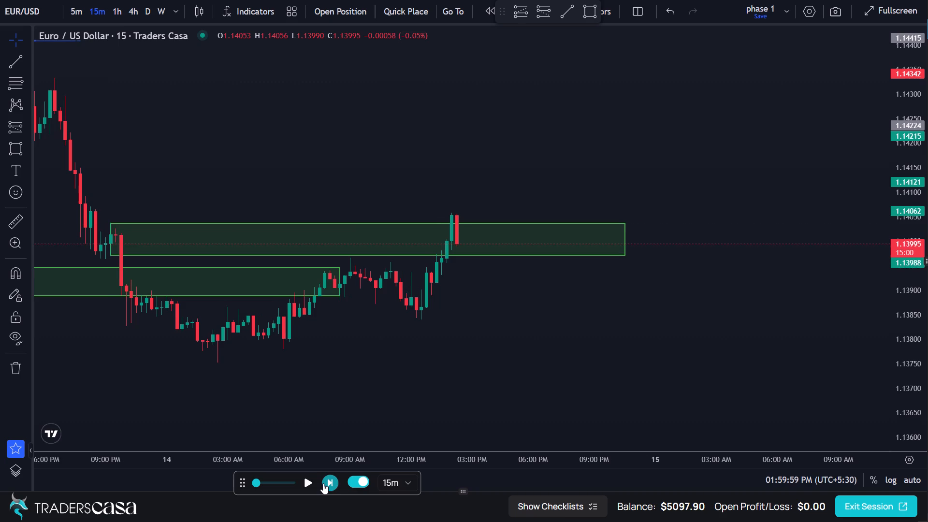
click(323, 483)
click(323, 483)
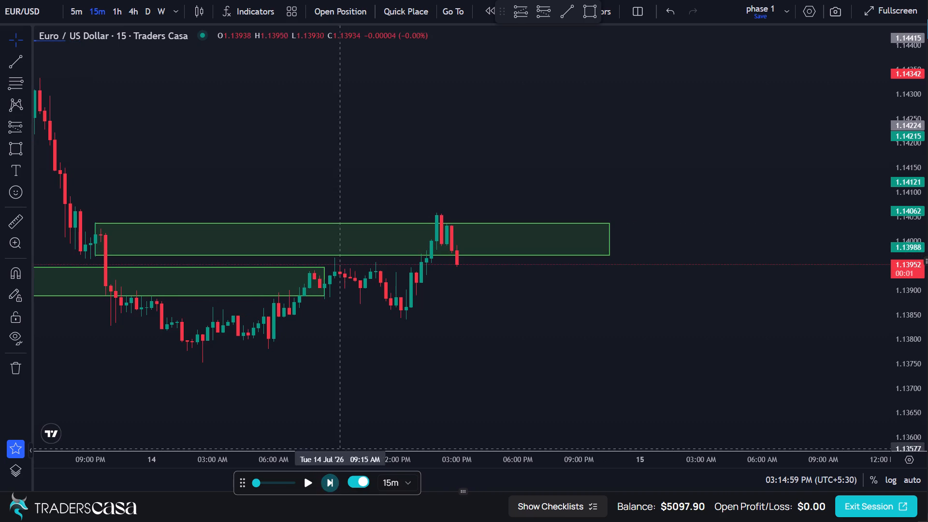
Place a short position drawing after the latest candle with entry at 1.13954 and stop at 1.14072, above the upper zone.
scroll(450, 284, up, 2)
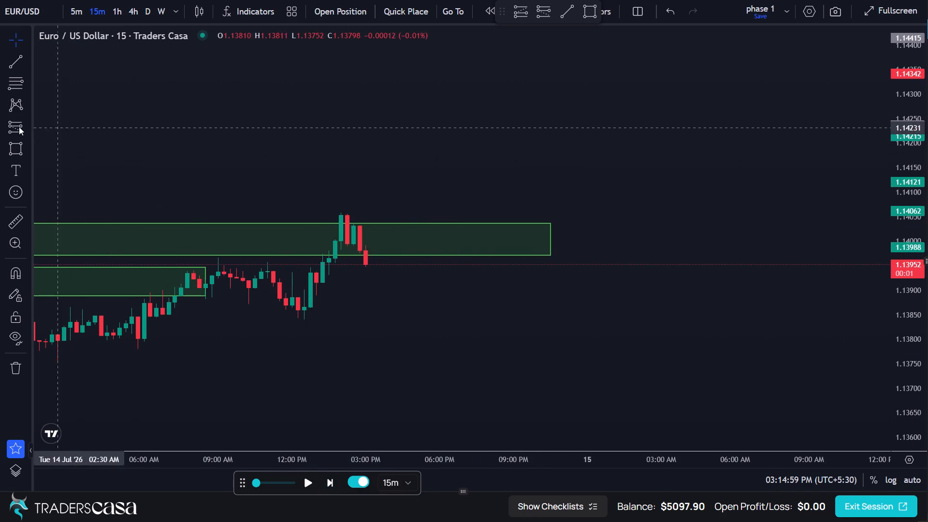
click(18, 126)
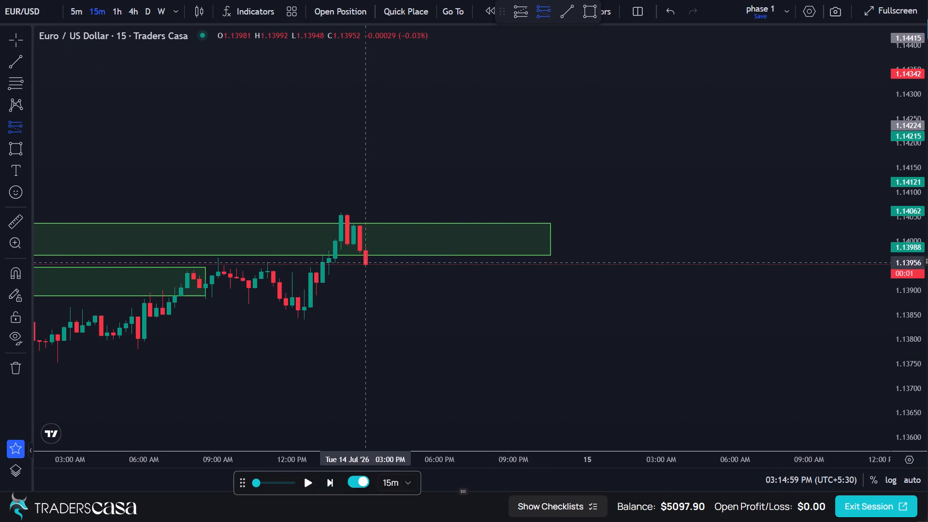
click(369, 263)
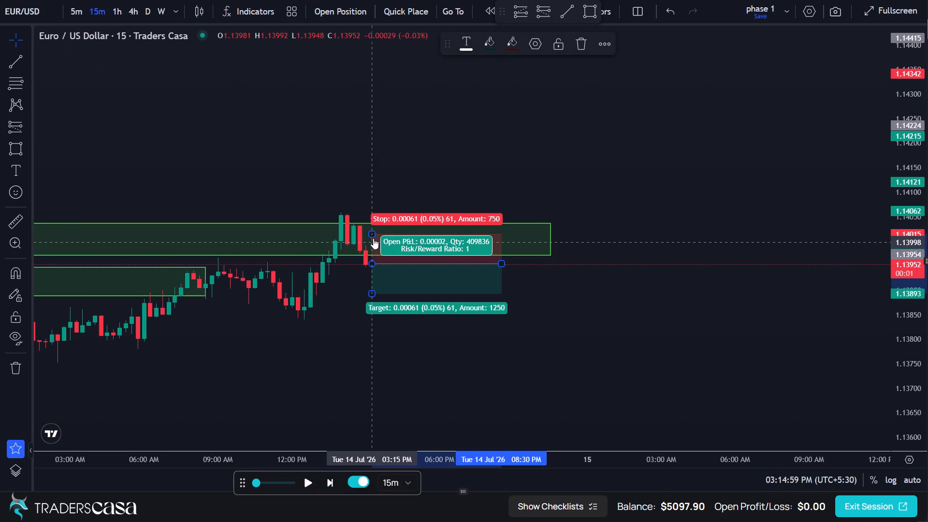
drag(373, 235, 370, 208)
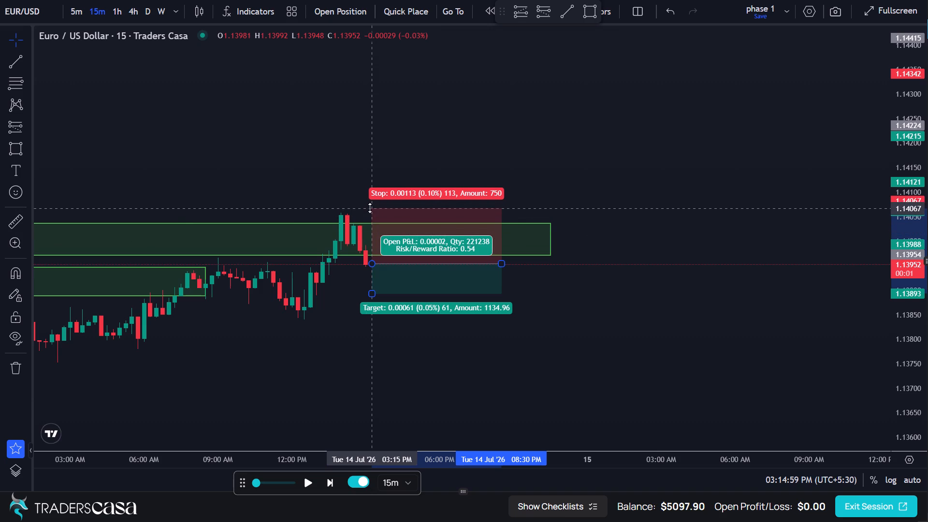
drag(370, 208, 370, 206)
Adjust the short position's target to 1.13759, near the 14 July low, for a risk/reward ratio of 1.65.
scroll(375, 279, down, 4)
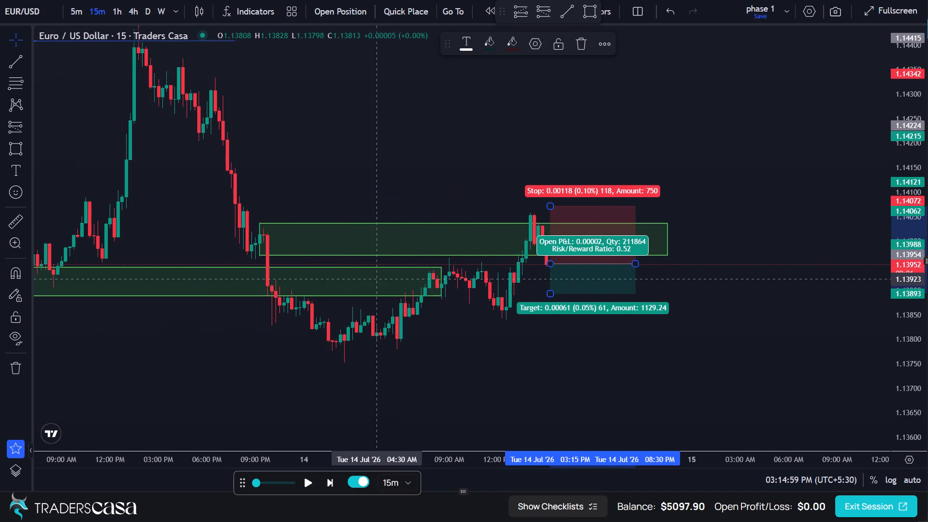
drag(549, 295, 551, 313)
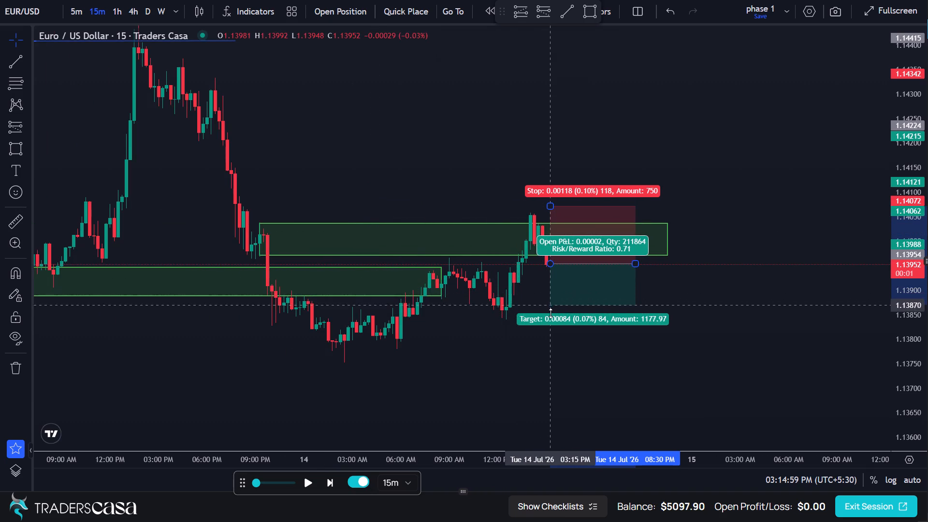
drag(551, 313, 552, 353)
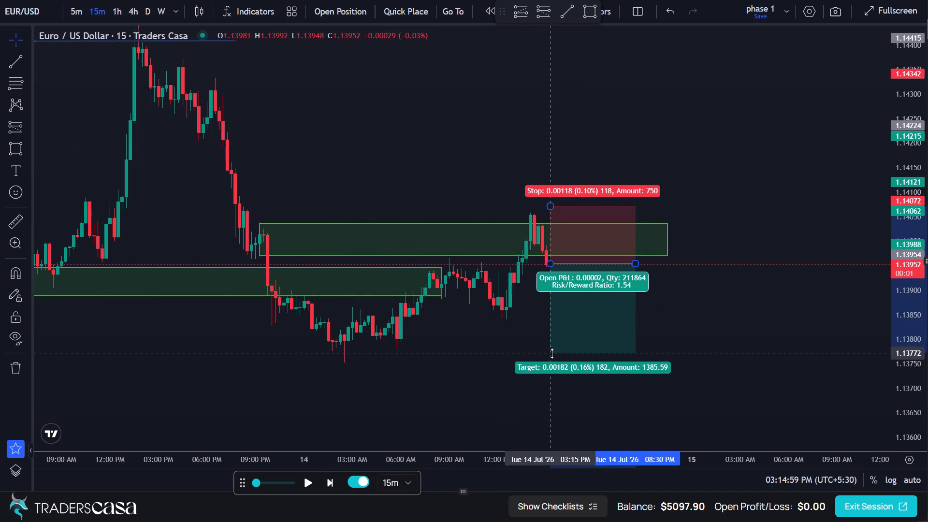
drag(552, 353, 553, 361)
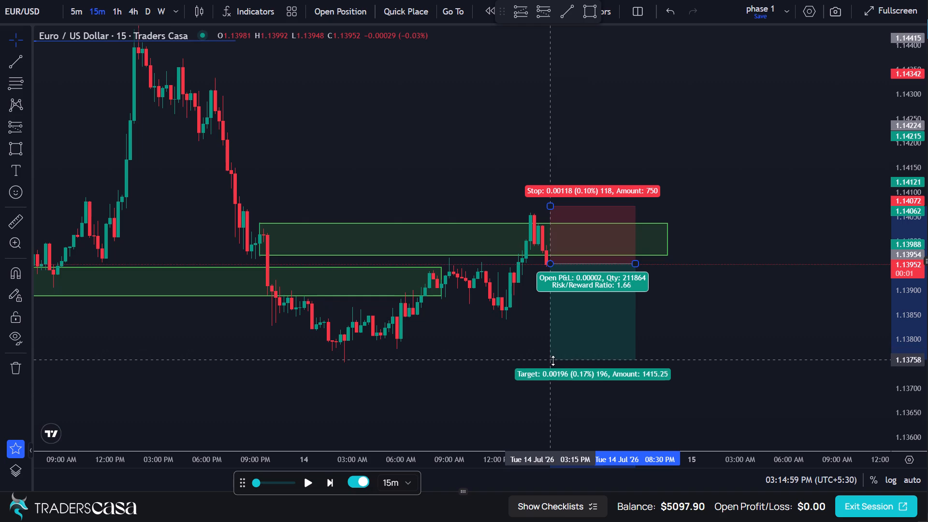
drag(553, 361, 553, 366)
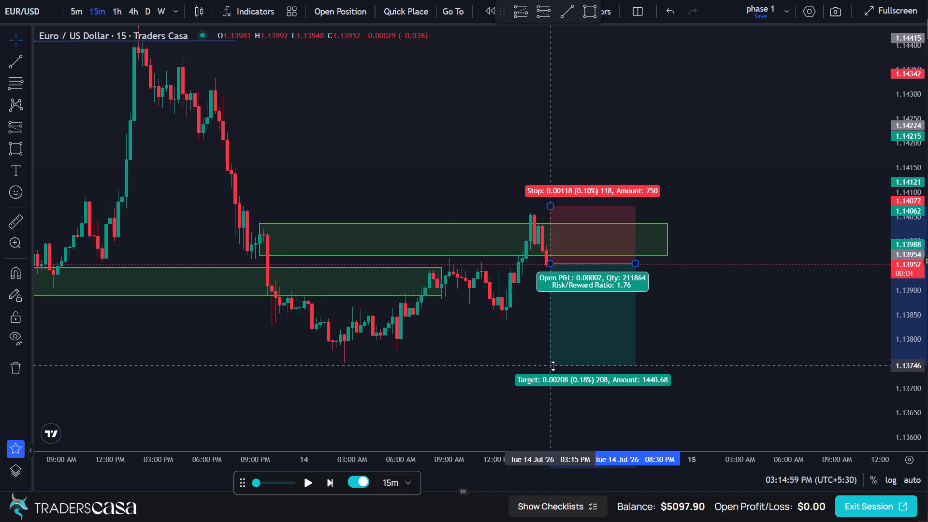
drag(553, 366, 553, 376)
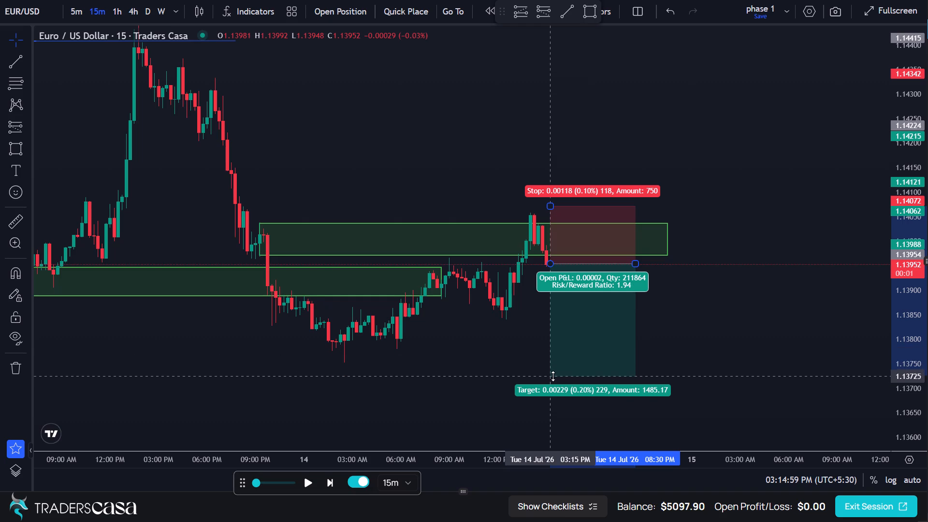
drag(553, 376, 550, 365)
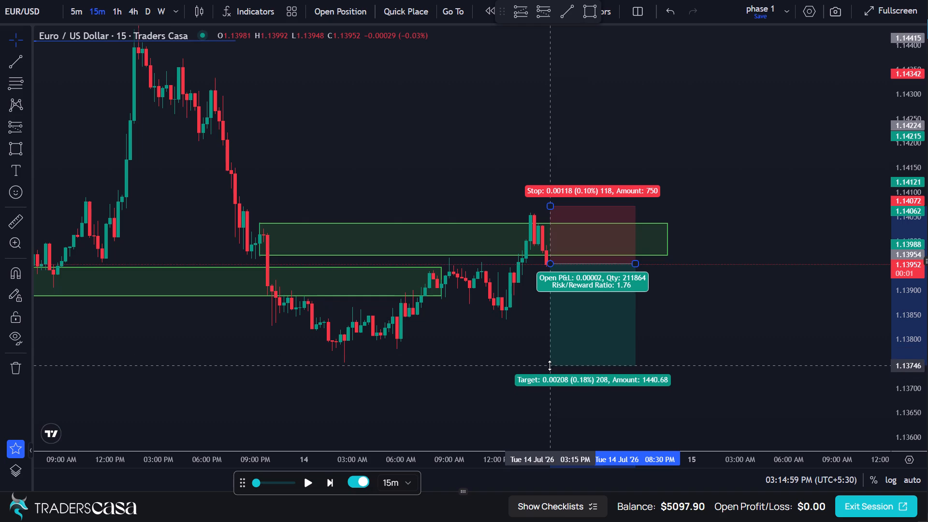
drag(550, 365, 550, 359)
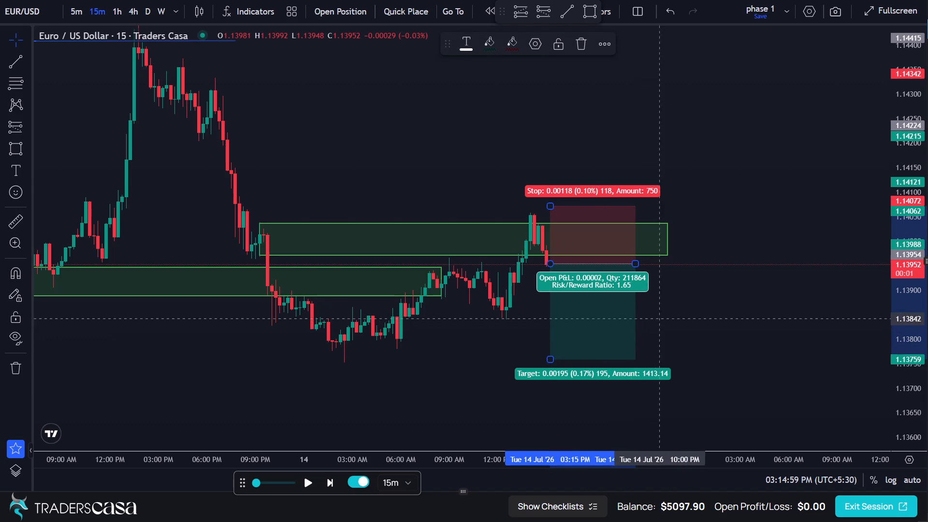
click(651, 304)
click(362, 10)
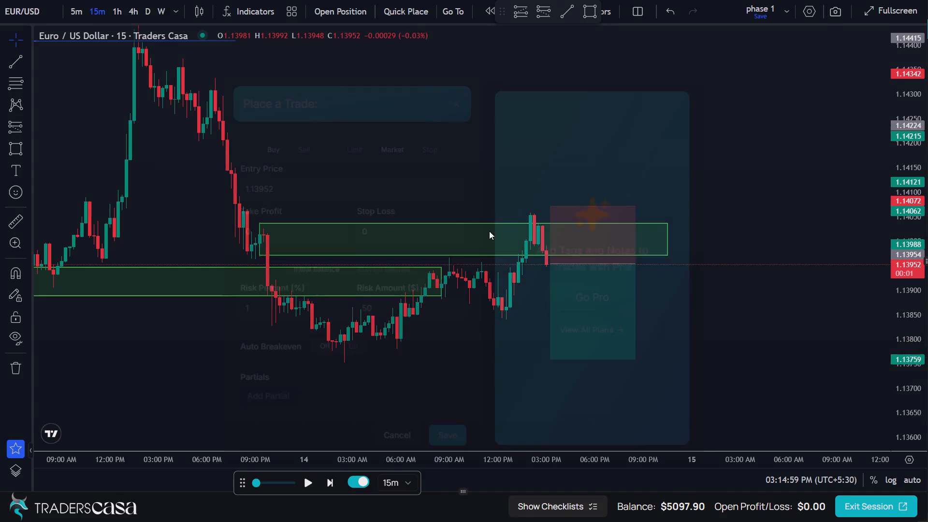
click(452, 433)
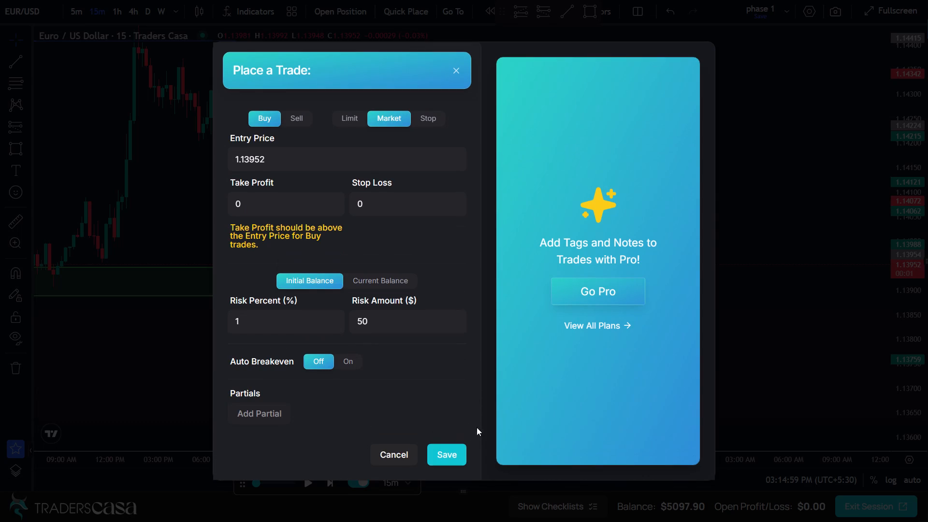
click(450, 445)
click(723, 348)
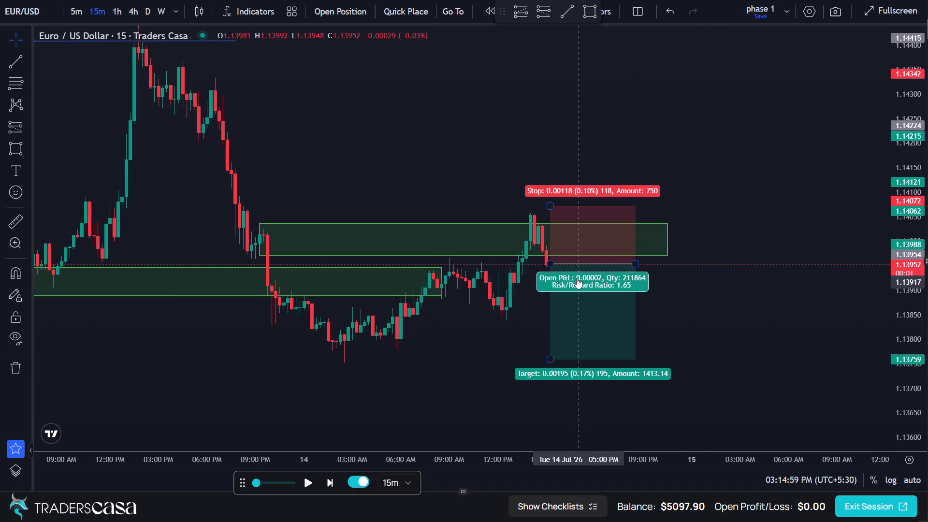
Shift the short position to entry 1.13949 and open a sell trade from it with stop loss 1.14067 and take profit 1.13754.
click(577, 290)
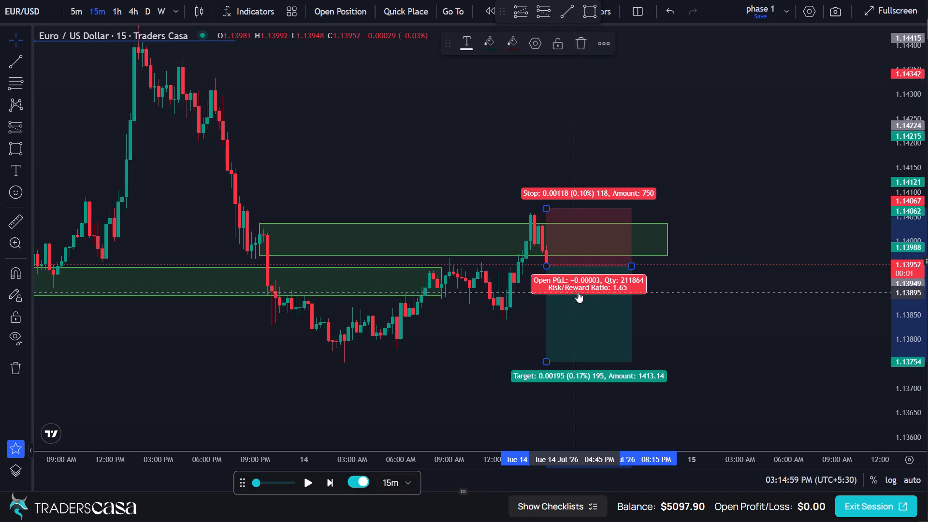
click(323, 17)
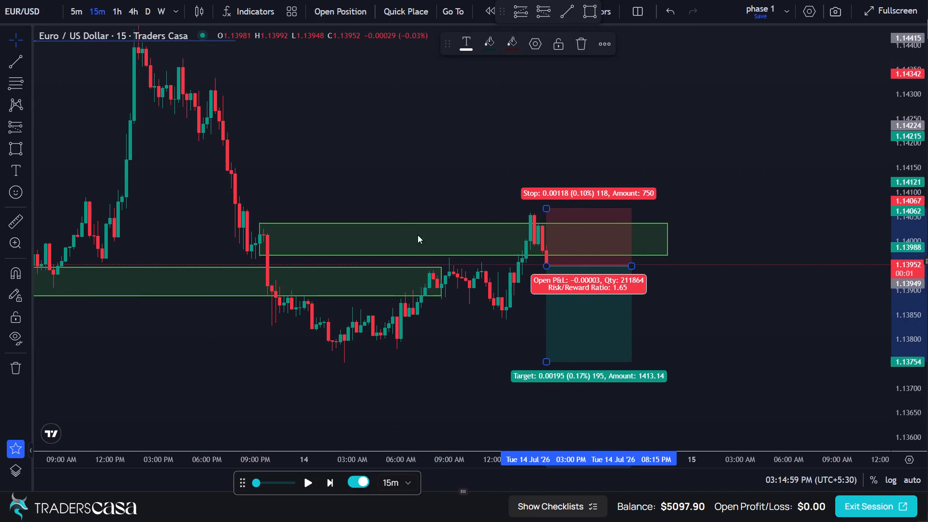
click(448, 435)
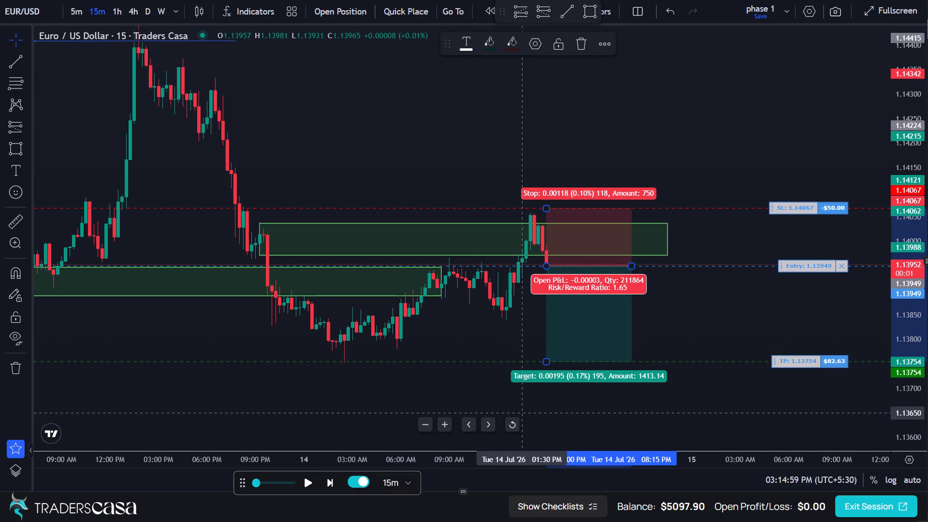
Advance the replay candle by candle to 05:59:59 PM on 14 July to play out the open sell trade.
click(328, 481)
triple_click(328, 481)
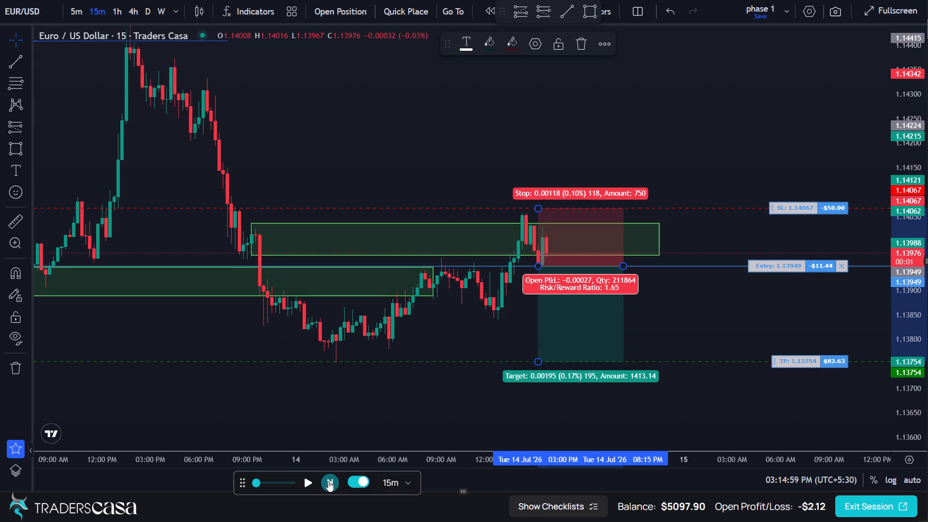
click(328, 481)
triple_click(328, 481)
triple_click(328, 481)
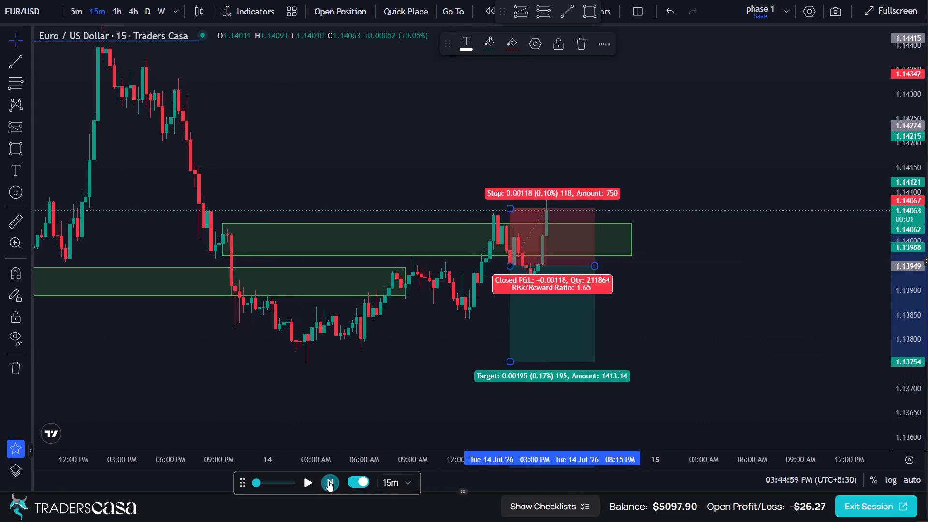
Delete the short position drawing of the closed sell trade.
click(557, 320)
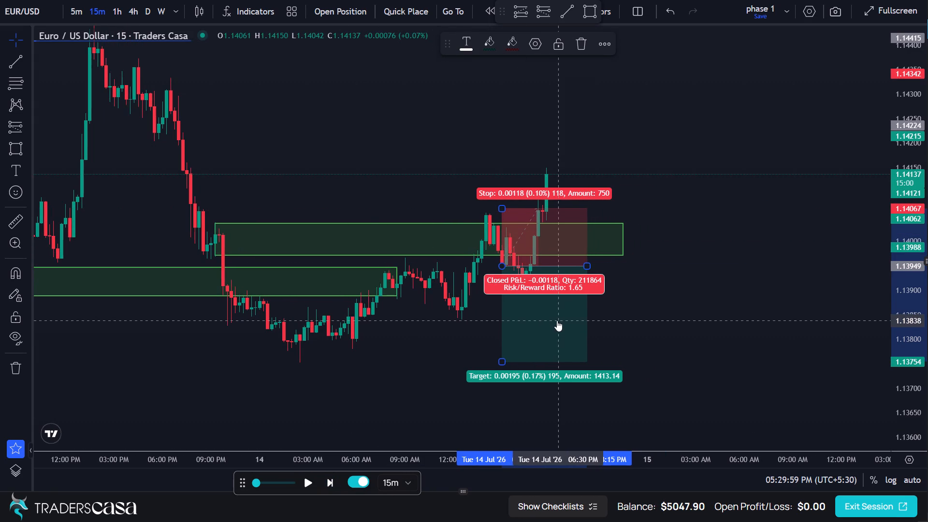
click(580, 52)
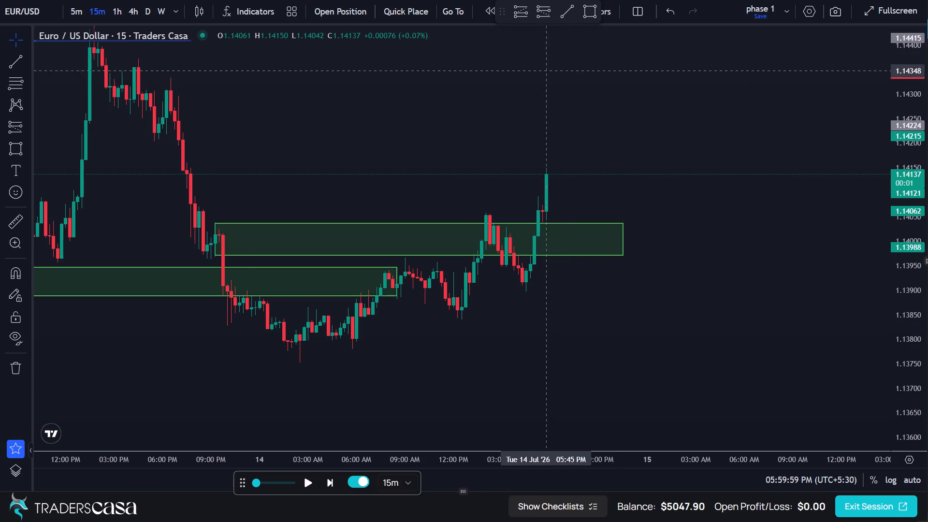
Draw a green rectangle zone from 1.14309 to 1.14216, starting 13 July 06:15 PM and extending to 14 July 09:15 PM.
drag(247, 157, 397, 313)
scroll(344, 282, up, 1)
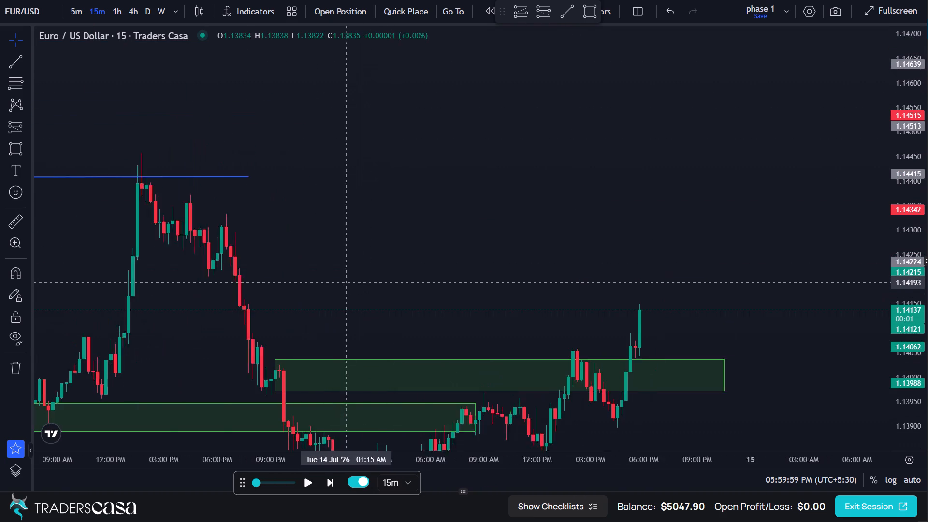
scroll(344, 282, up, 2)
drag(186, 254, 363, 252)
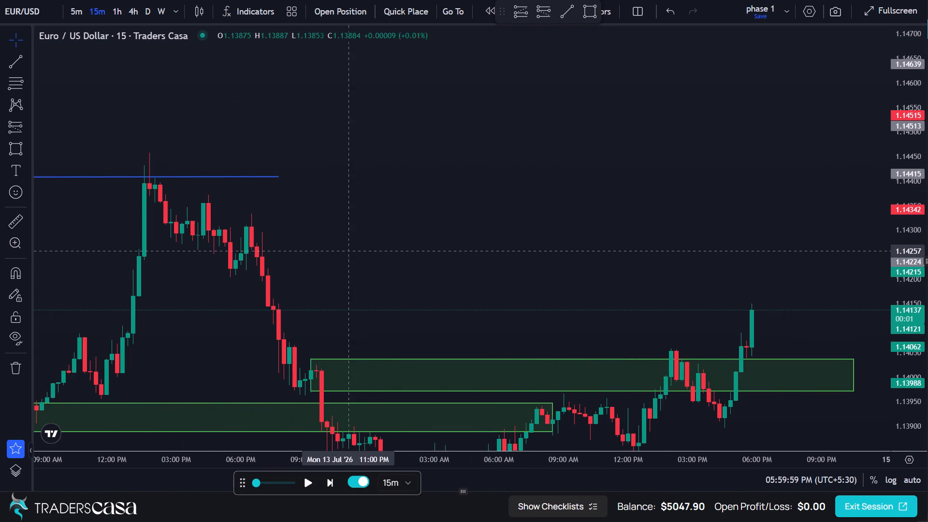
click(12, 149)
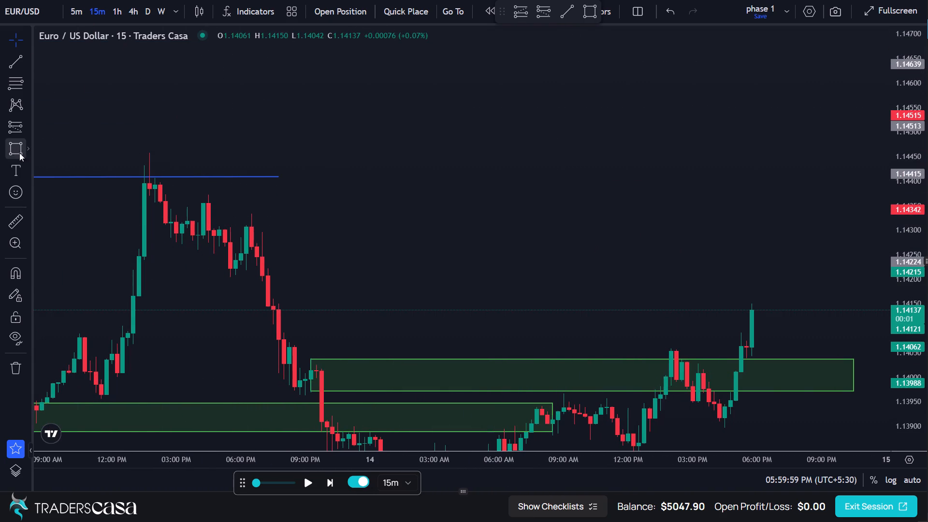
click(247, 226)
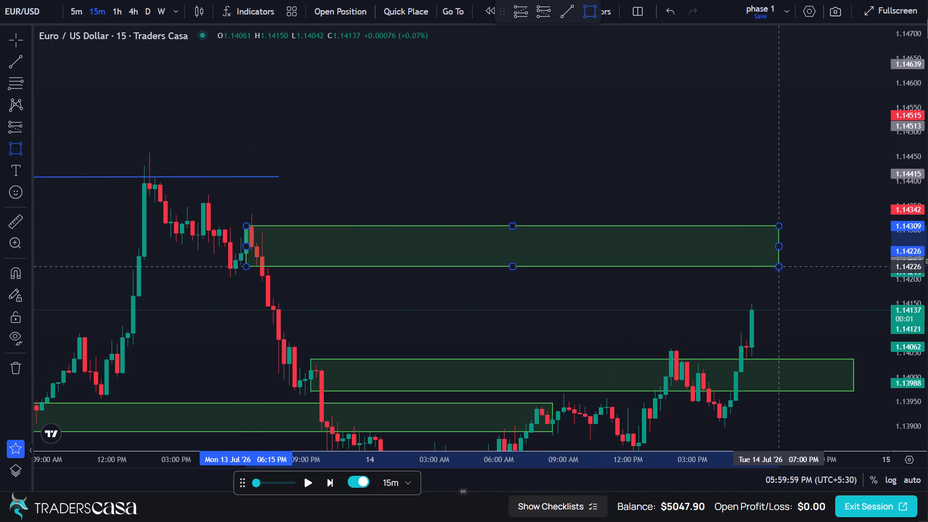
click(789, 271)
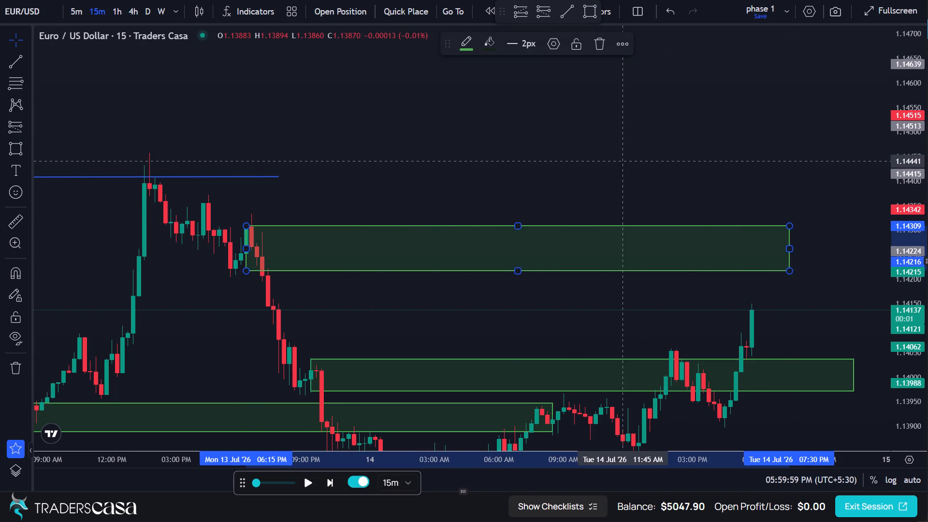
click(621, 161)
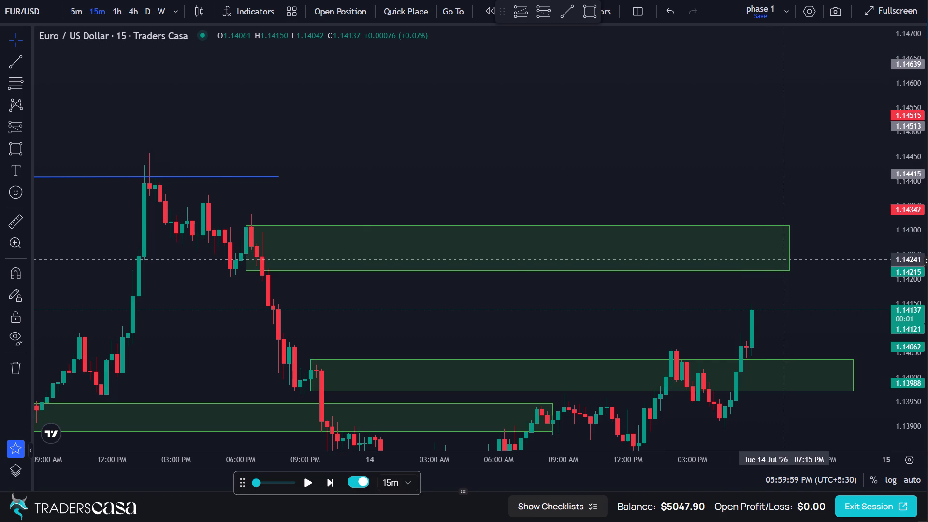
drag(789, 250, 826, 243)
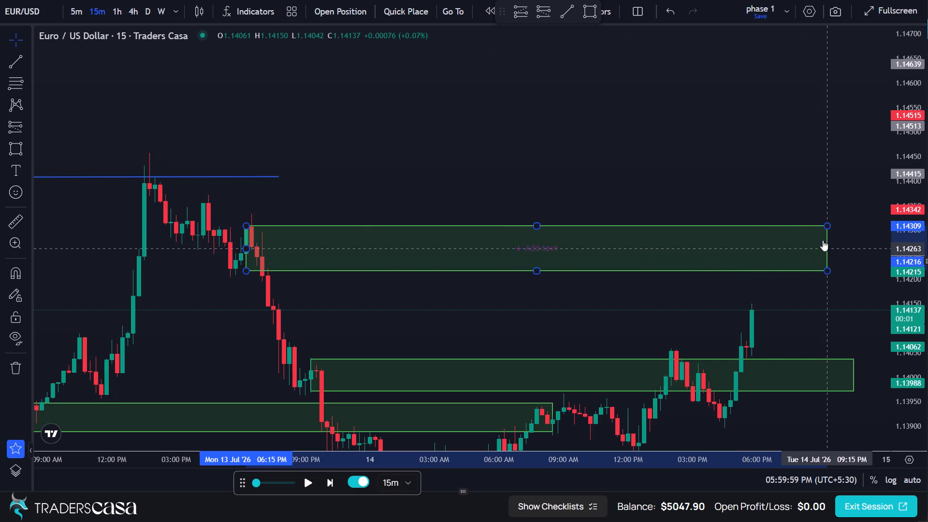
Advance the replay to 06:29:59 PM on 14 July, following price against the new upper zone.
click(334, 486)
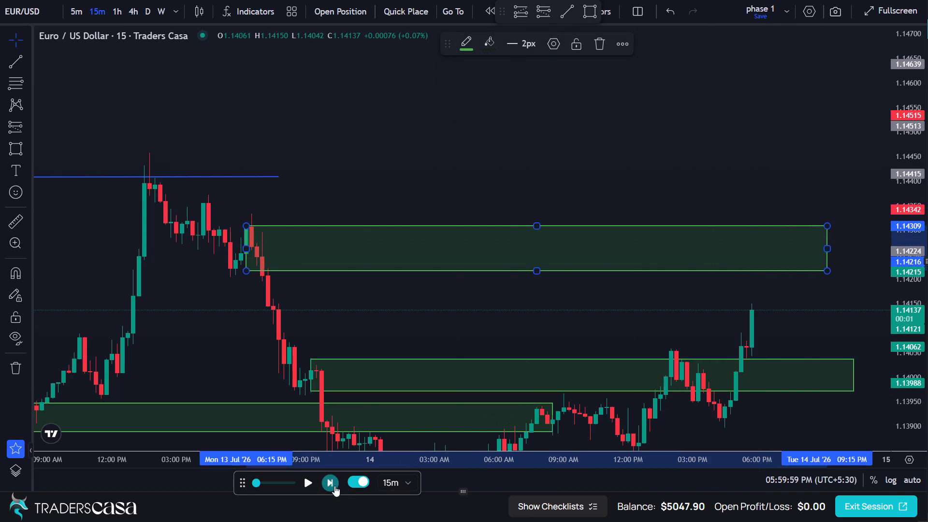
click(334, 486)
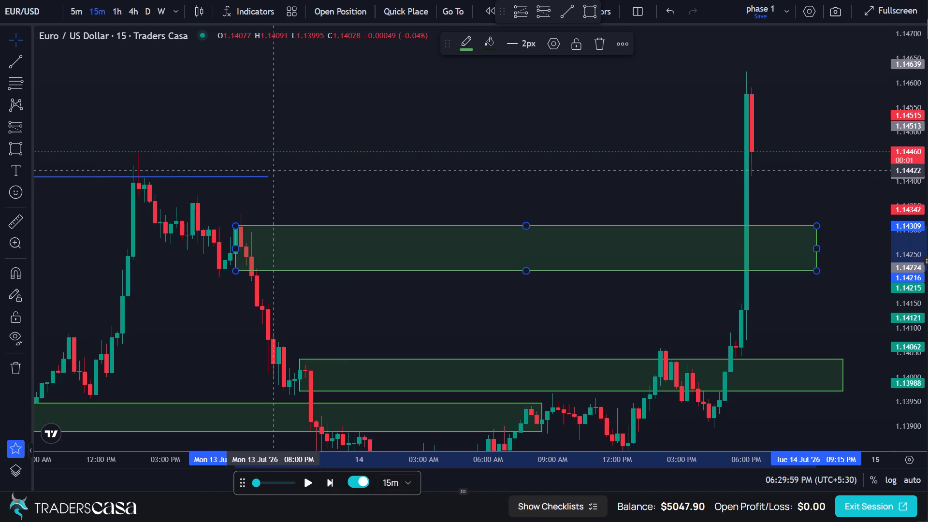
Place a short position drawing at the latest candle with entry 1.14455, stop 1.14646 and target 1.14064, a risk/reward ratio of 2.05.
drag(637, 152, 316, 203)
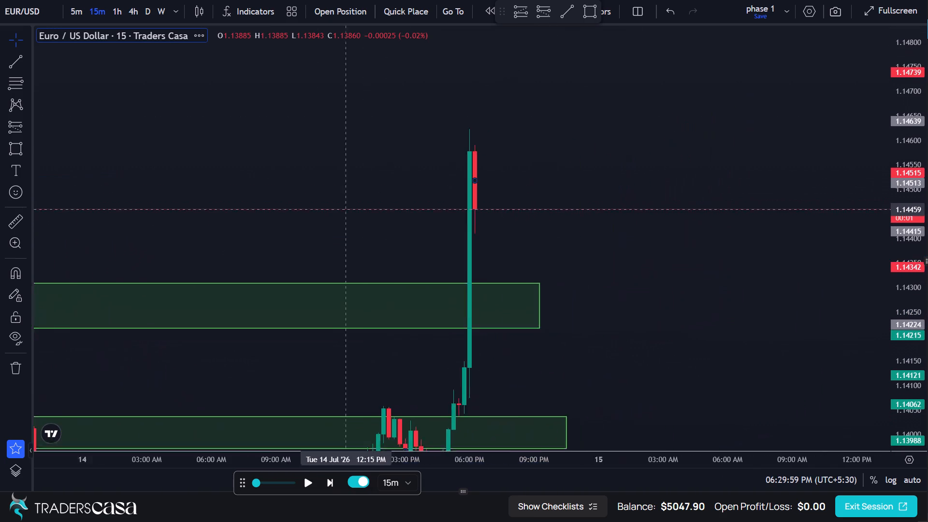
drag(316, 203, 337, 148)
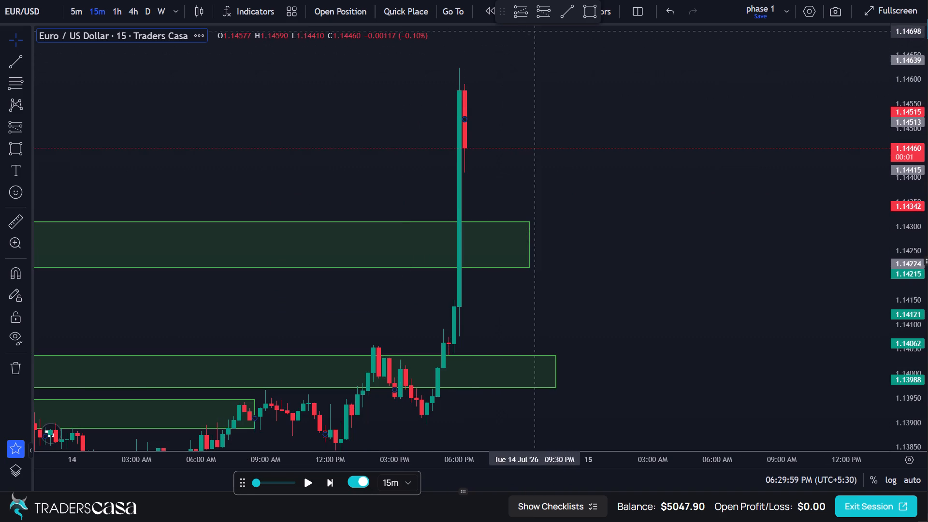
click(544, 14)
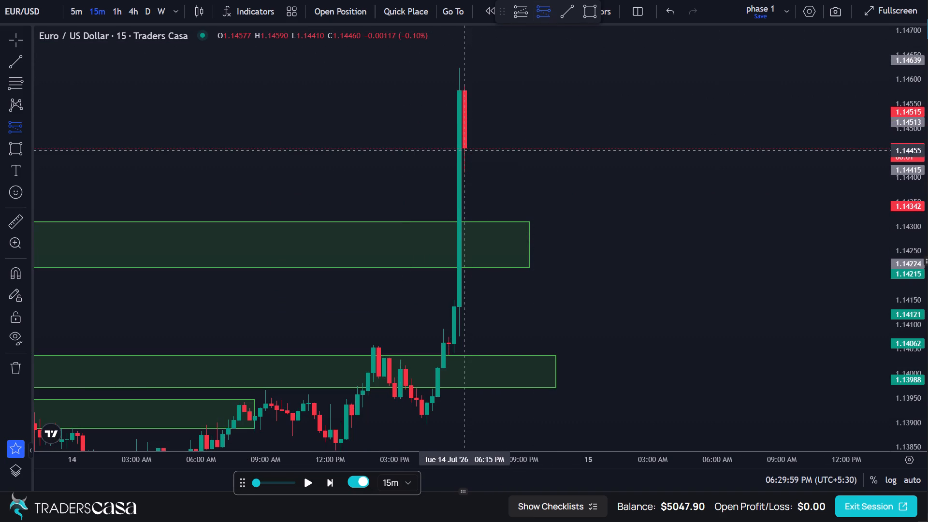
click(465, 150)
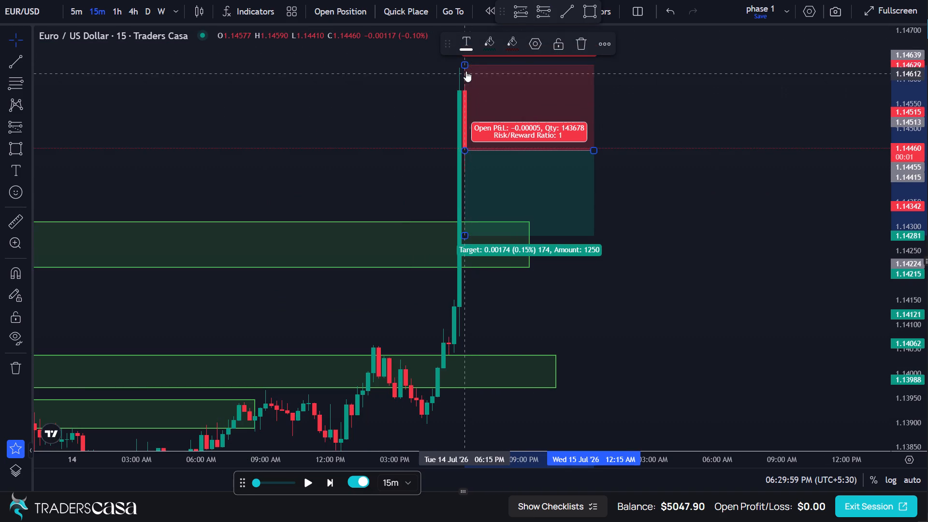
drag(465, 65, 467, 57)
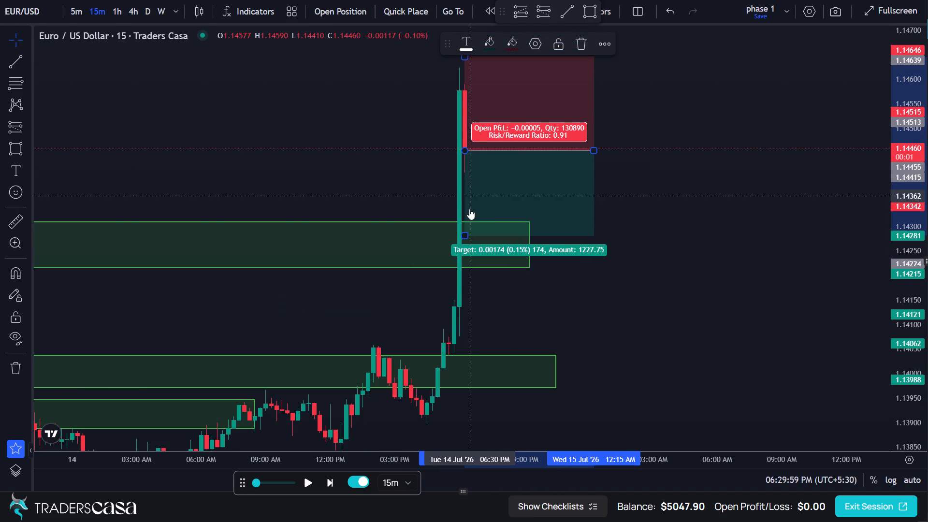
drag(468, 237, 470, 332)
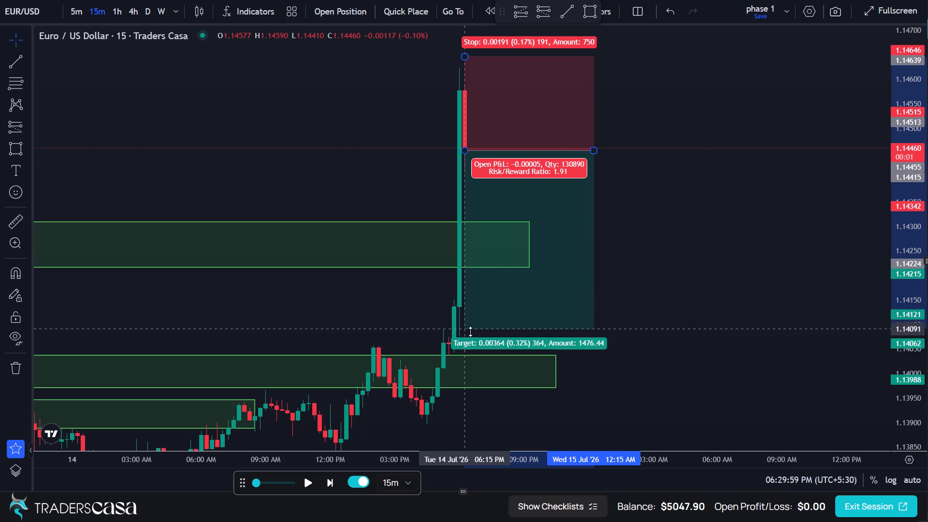
drag(470, 332, 471, 342)
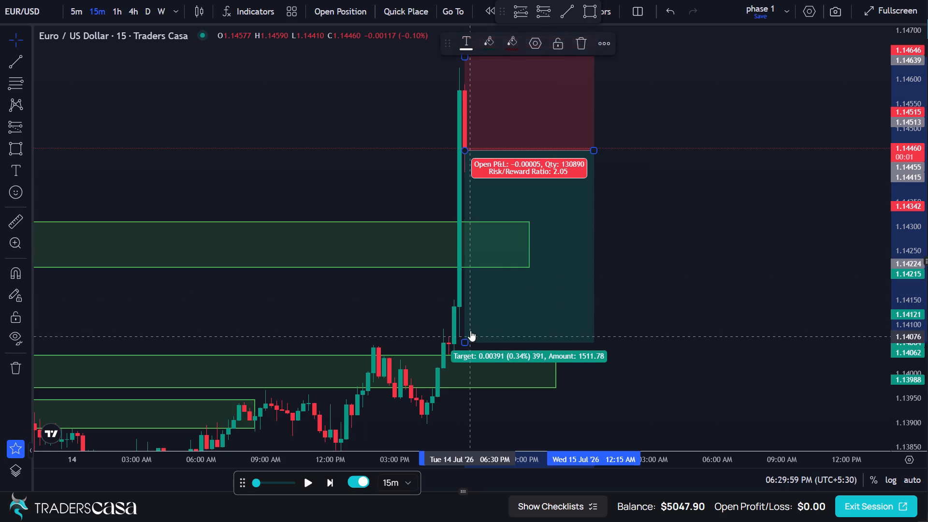
click(627, 137)
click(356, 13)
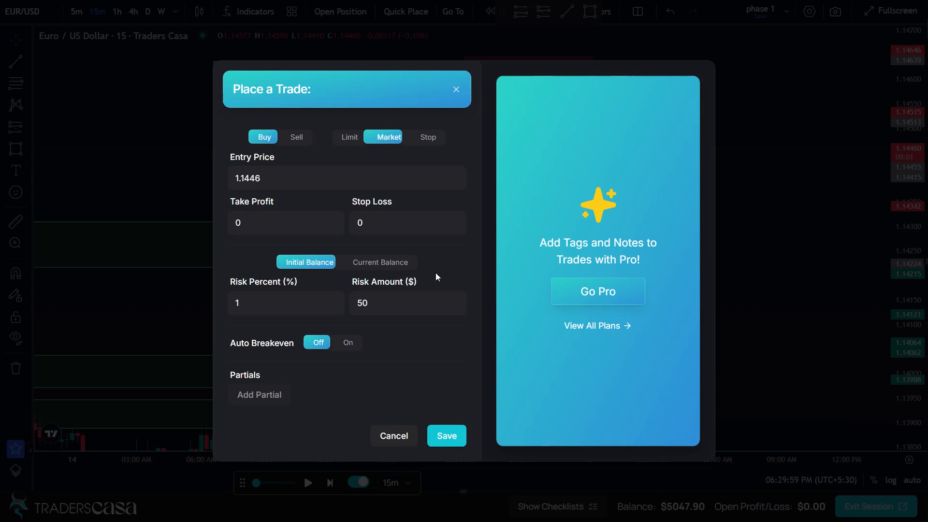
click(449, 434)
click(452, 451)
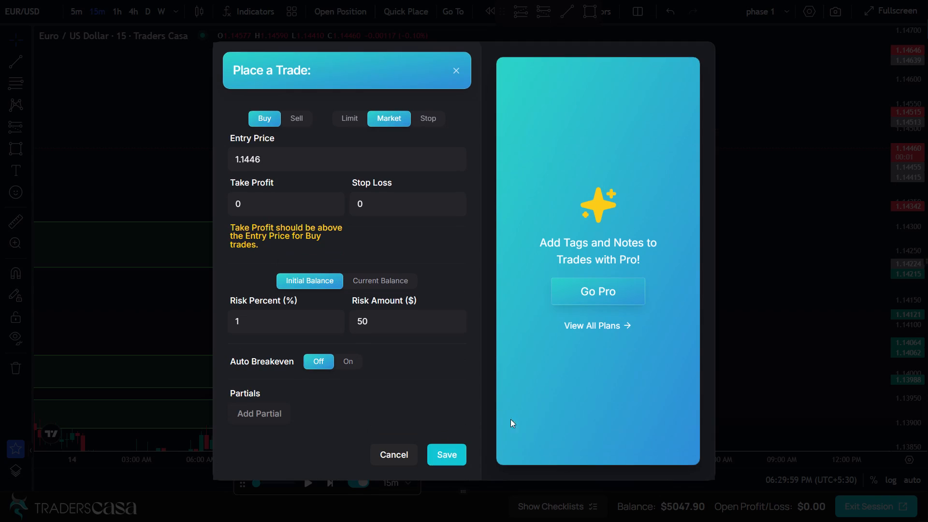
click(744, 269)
Shift the short position to entry 1.14462 and open a sell trade from it with stop loss 1.14653 and take profit 1.14071.
click(548, 250)
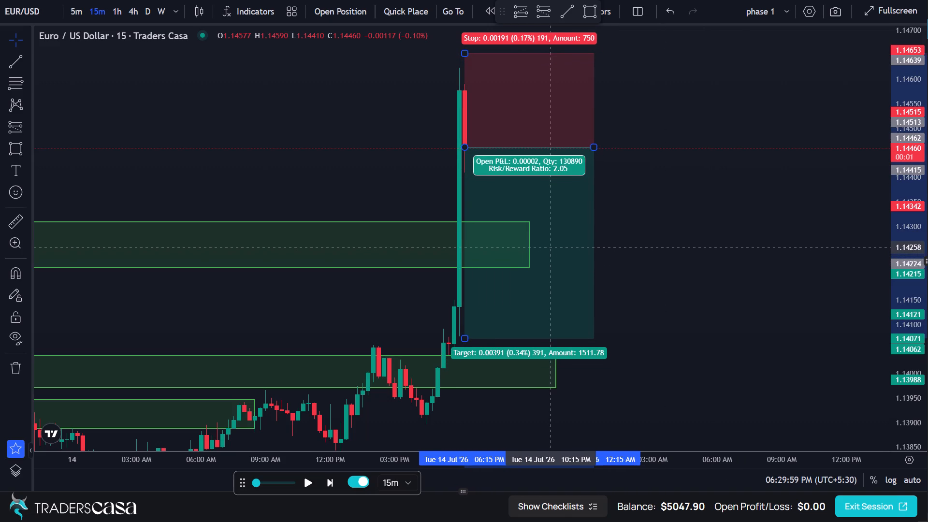
click(352, 15)
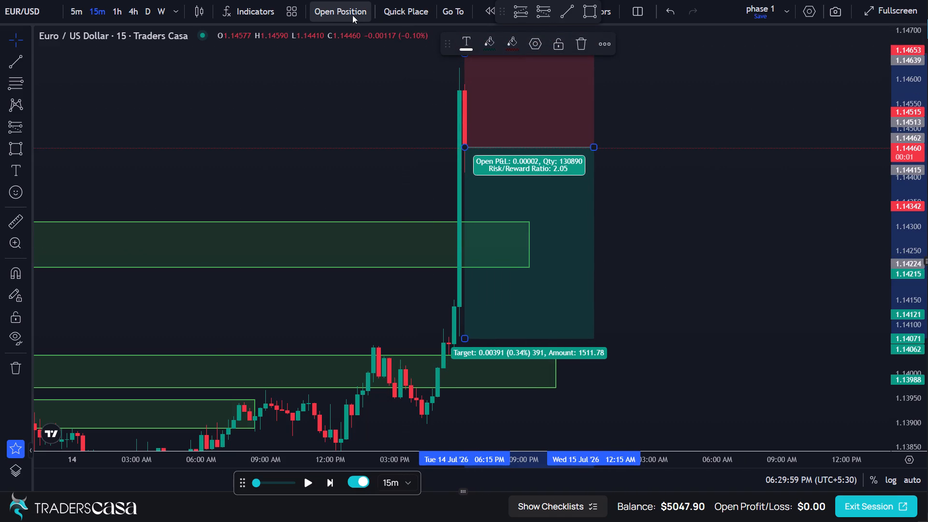
click(453, 425)
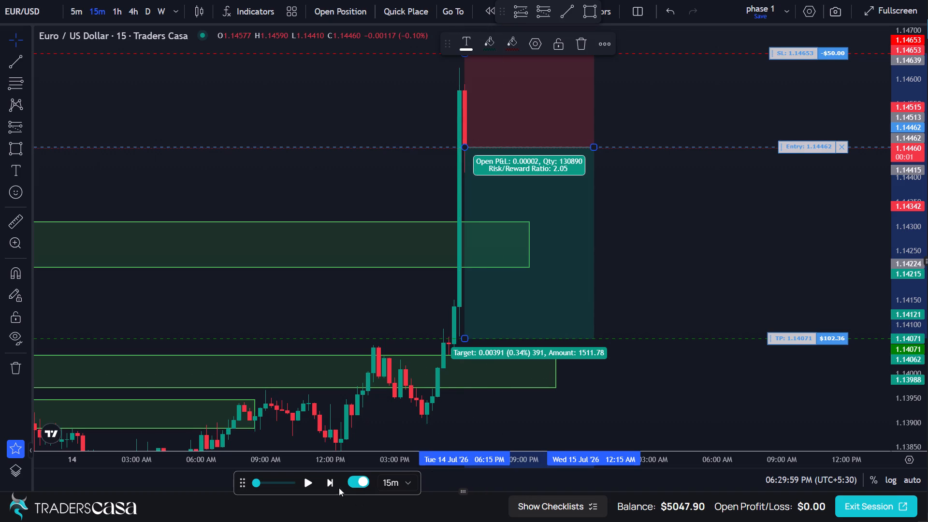
Advance the replay candle by candle to 01:44:59 AM on 15 July, following the open sell trade.
click(333, 483)
click(333, 483)
click(333, 483)
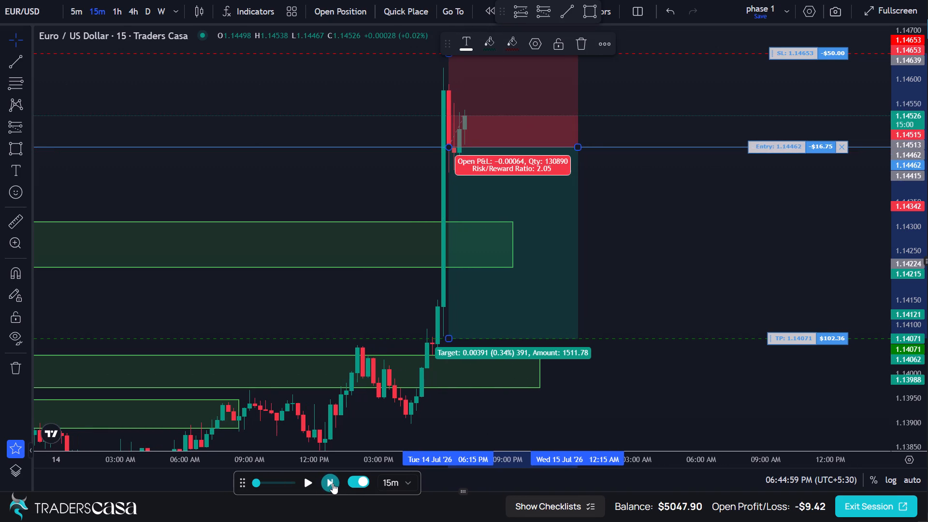
click(333, 483)
triple_click(333, 483)
triple_click(333, 483)
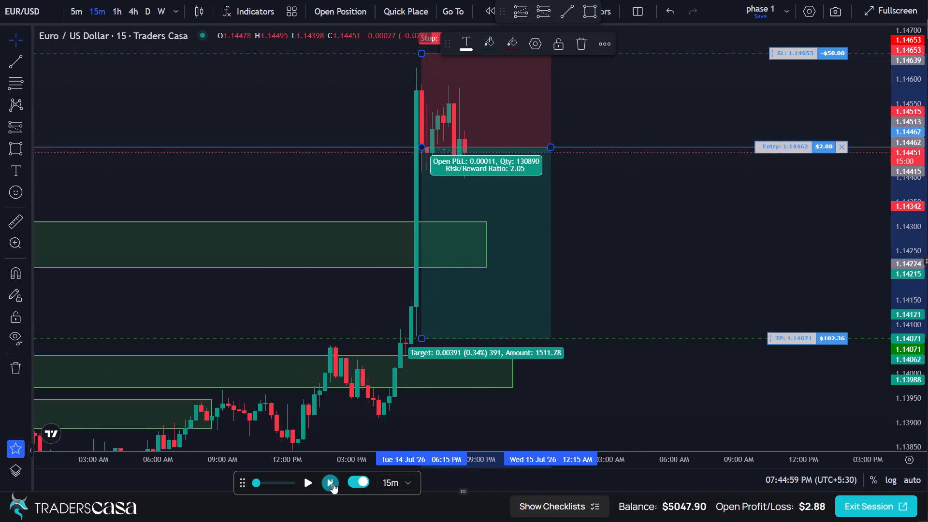
triple_click(333, 483)
triple_click(333, 483)
triple_click(333, 483)
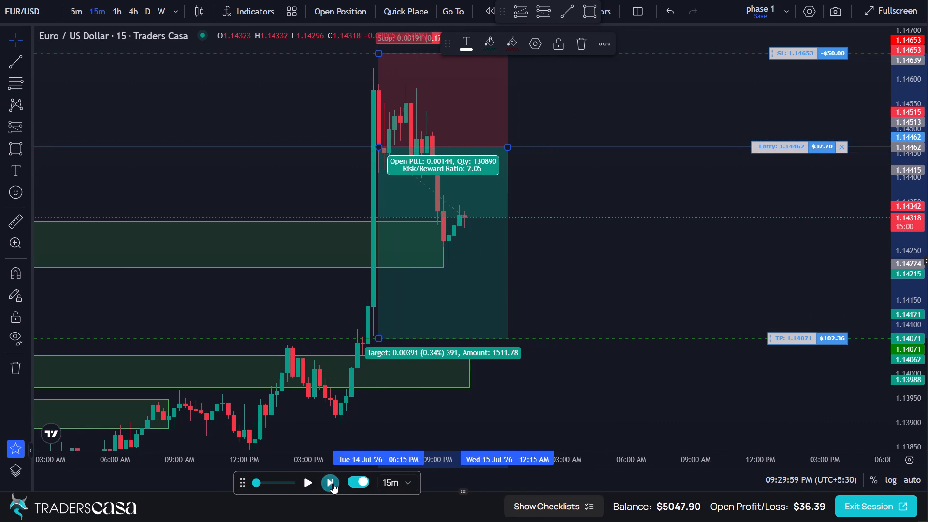
triple_click(333, 483)
triple_click(333, 483)
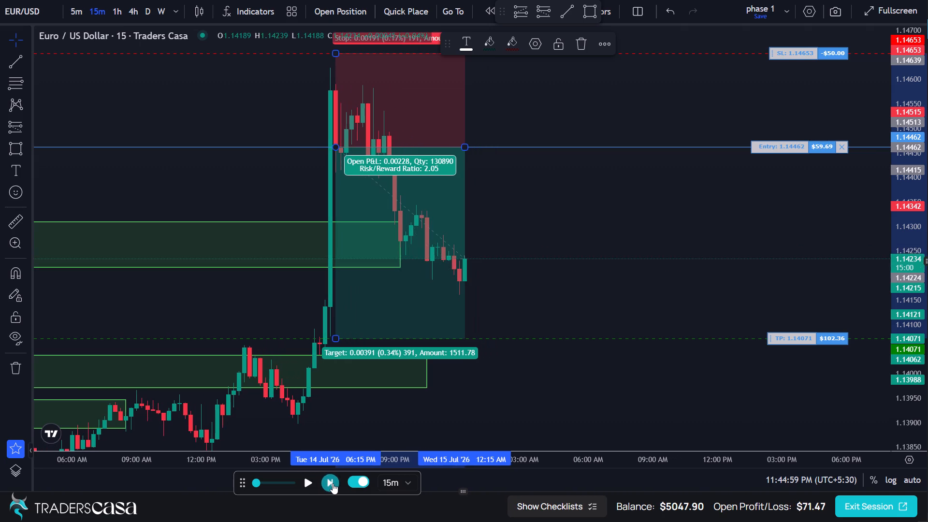
triple_click(333, 483)
triple_click(333, 483)
triple_click(333, 483)
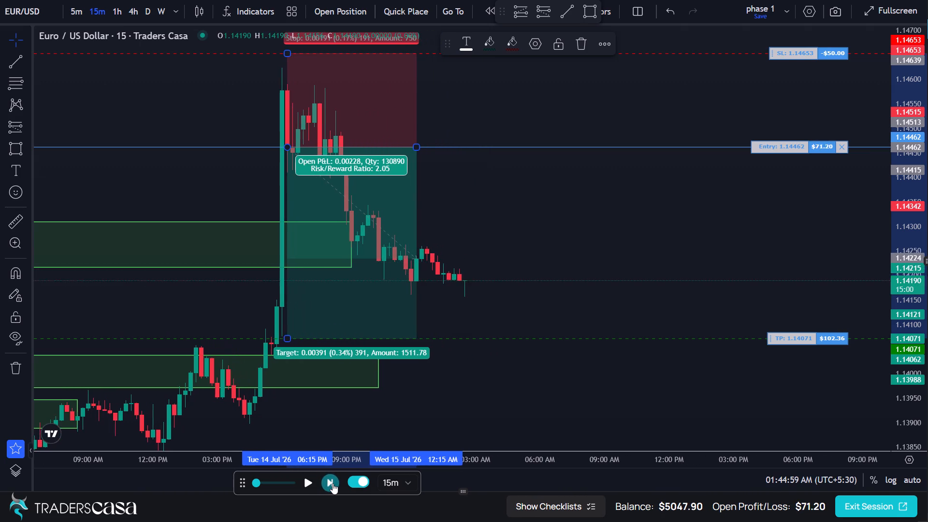
Advance the replay candle by candle to 06:14:59 PM on 15 July, following the open sell trade toward its take profit.
triple_click(333, 483)
triple_click(333, 483)
triple_click(333, 483)
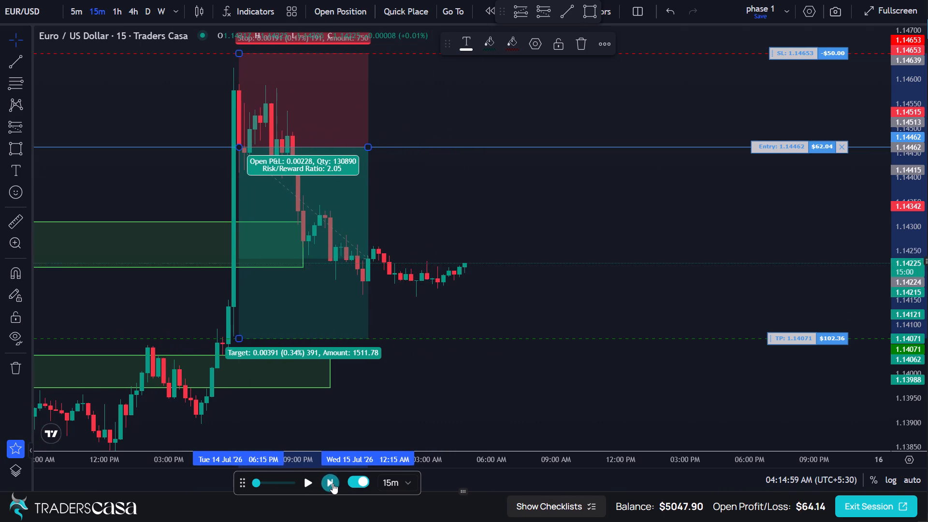
triple_click(333, 483)
triple_click(333, 483)
triple_click(333, 483)
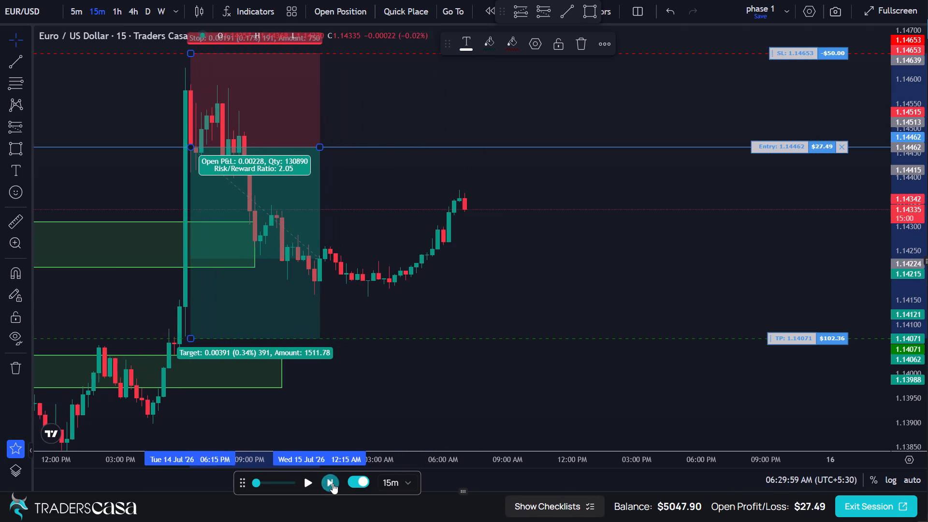
triple_click(333, 483)
triple_click(333, 483)
triple_click(333, 483)
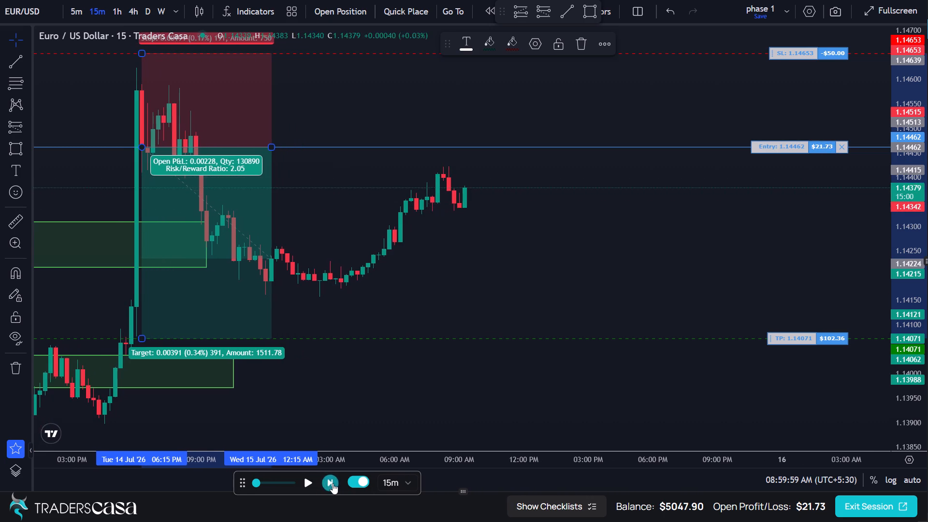
triple_click(333, 483)
triple_click(333, 483)
triple_click(333, 483)
triple_click(333, 483)
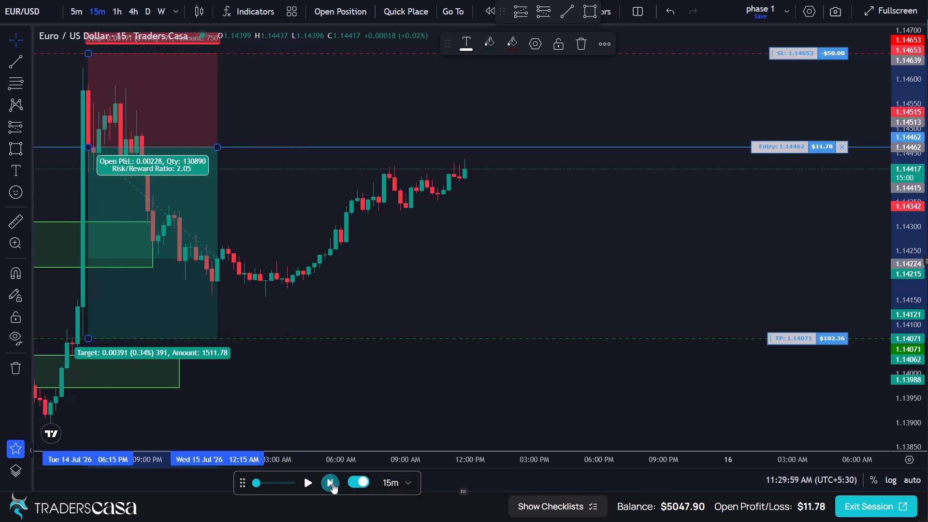
triple_click(333, 483)
triple_click(333, 483)
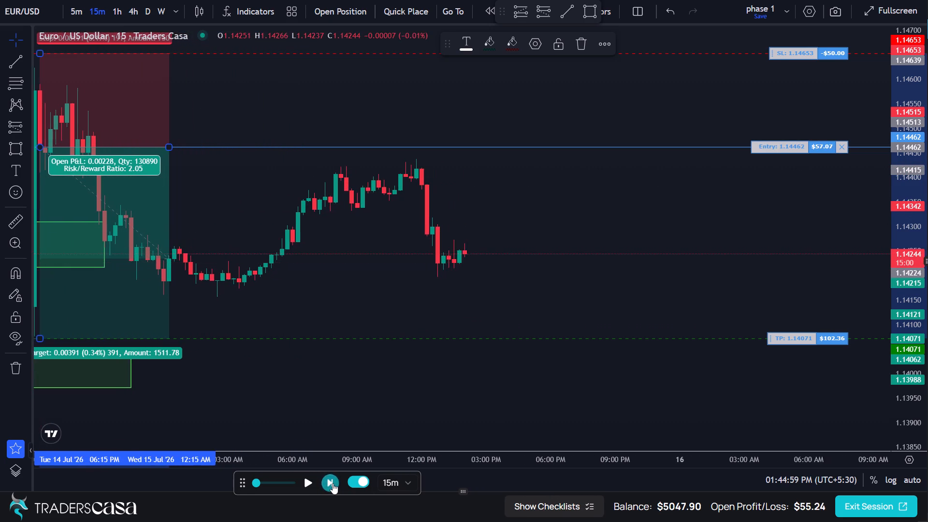
triple_click(333, 483)
triple_click(333, 483)
triple_click(332, 483)
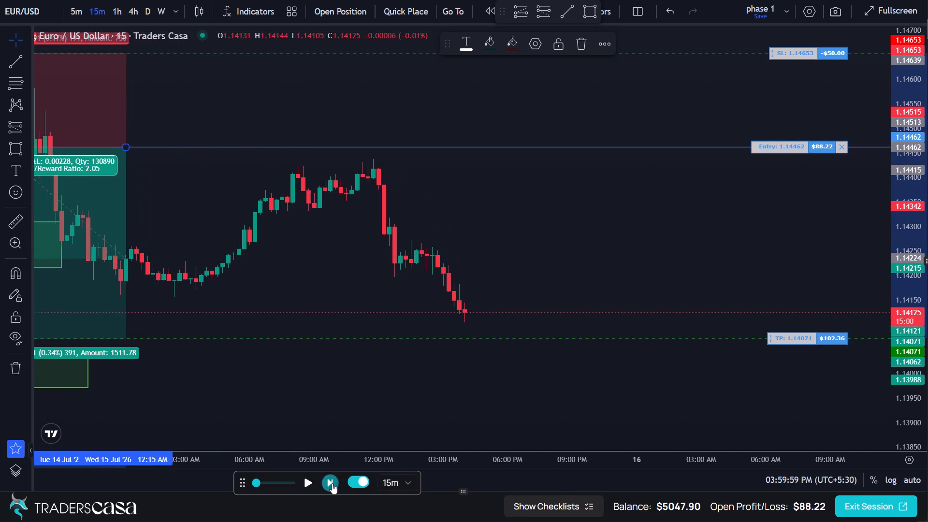
triple_click(332, 483)
triple_click(332, 483)
click(332, 483)
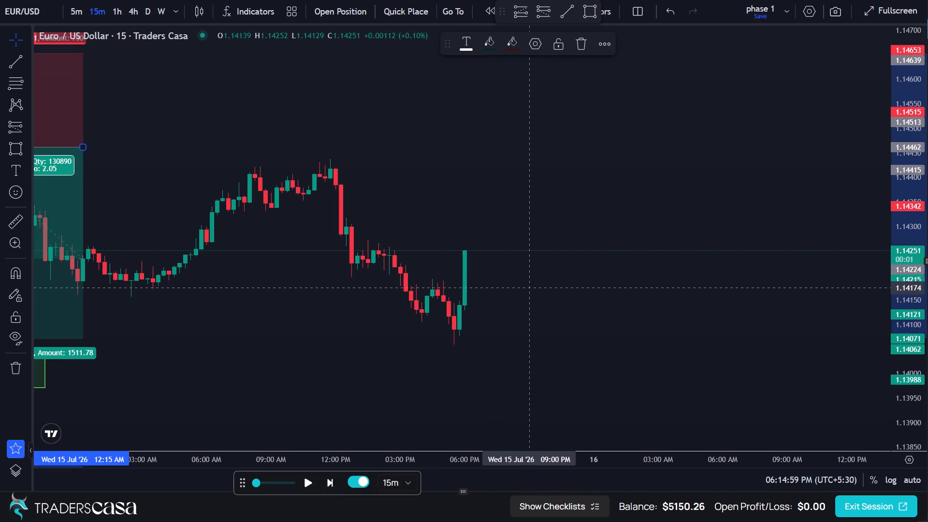
Examine the EUR/USD 15-minute price action around the sell trade and the earlier marked zones.
drag(458, 348, 594, 304)
scroll(419, 349, down, 5)
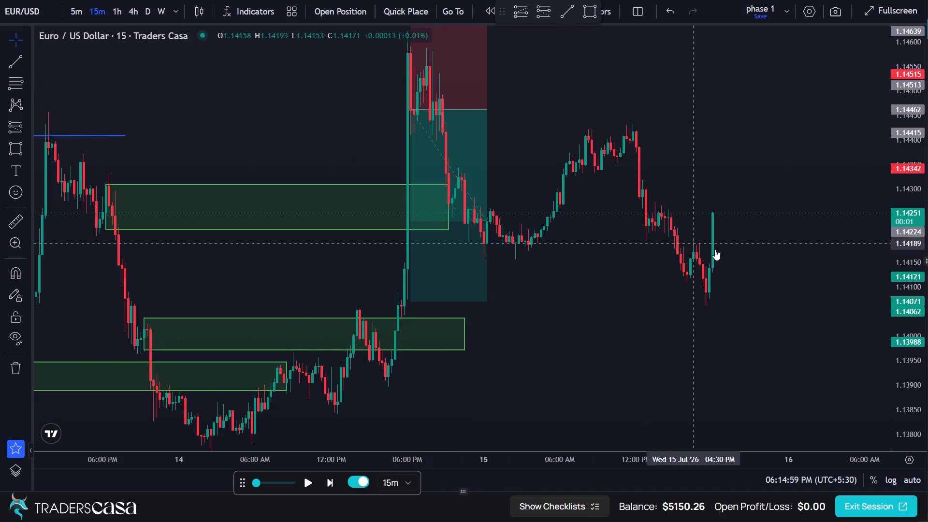
drag(730, 274, 651, 297)
scroll(646, 295, up, 6)
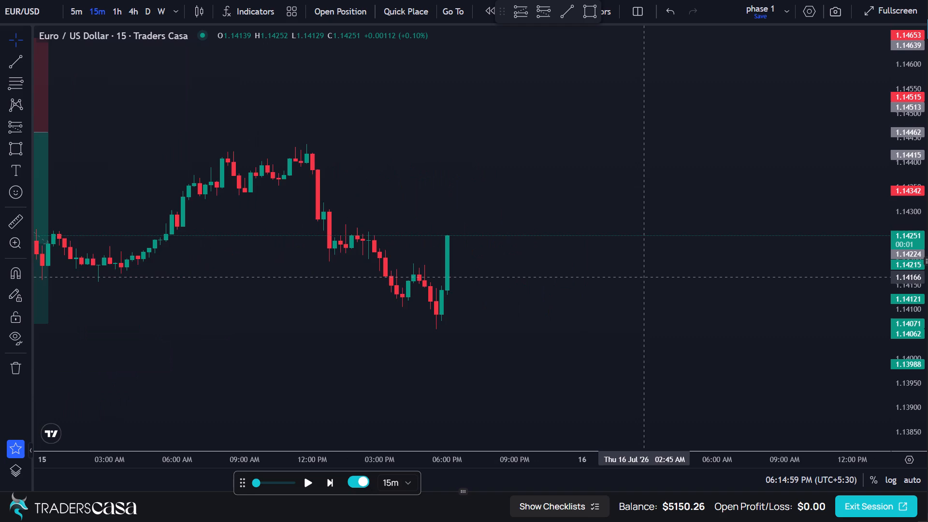
scroll(643, 277, up, 2)
scroll(642, 276, down, 8)
scroll(642, 276, up, 1)
scroll(642, 276, down, 4)
drag(603, 329, 641, 382)
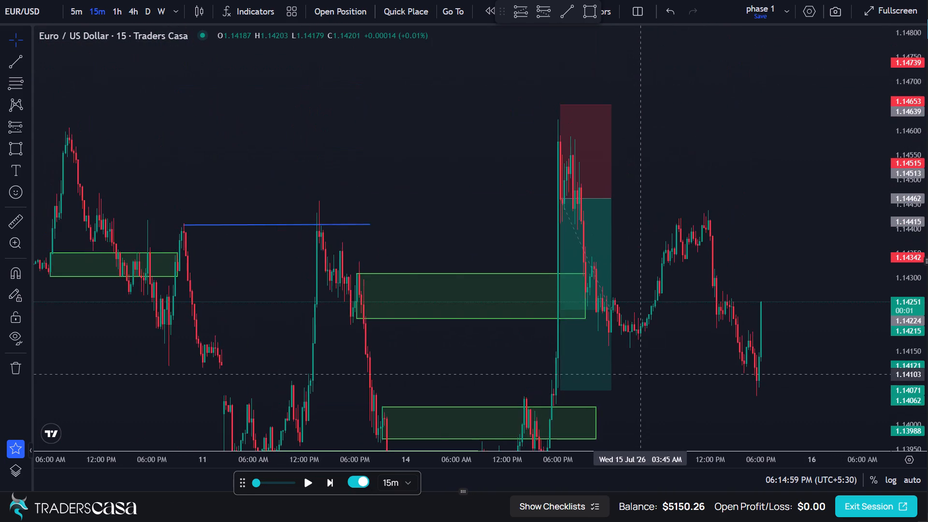
scroll(641, 374, down, 14)
scroll(641, 363, down, 7)
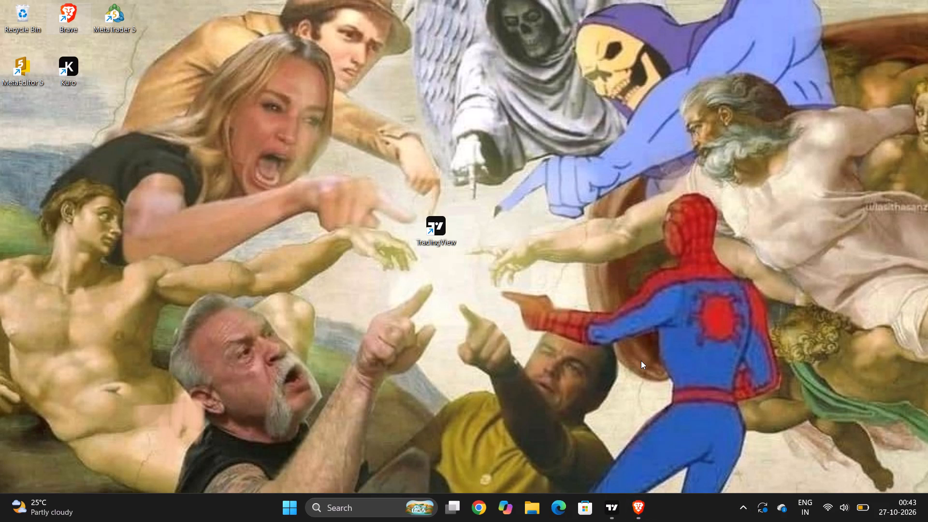
Switch to TradingView and examine the live XAUUSD 15-minute chart from the watchlist.
click(616, 510)
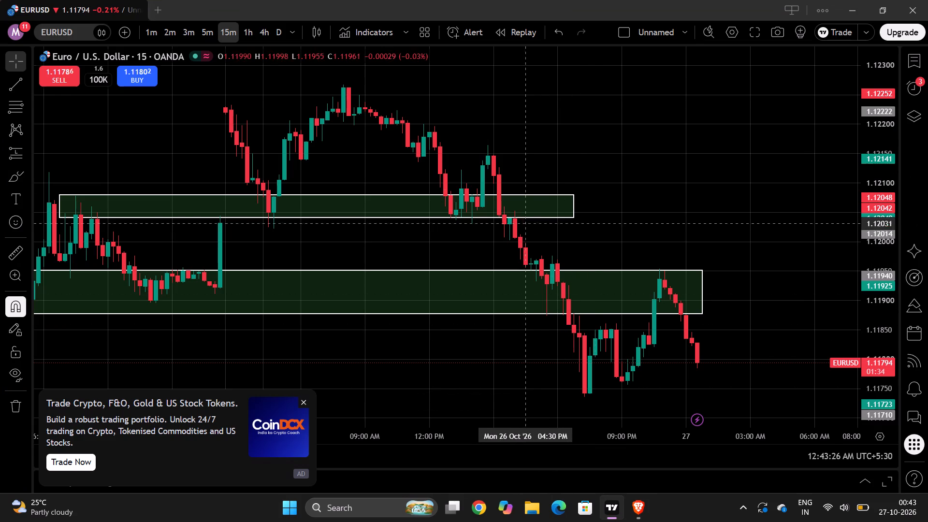
click(907, 56)
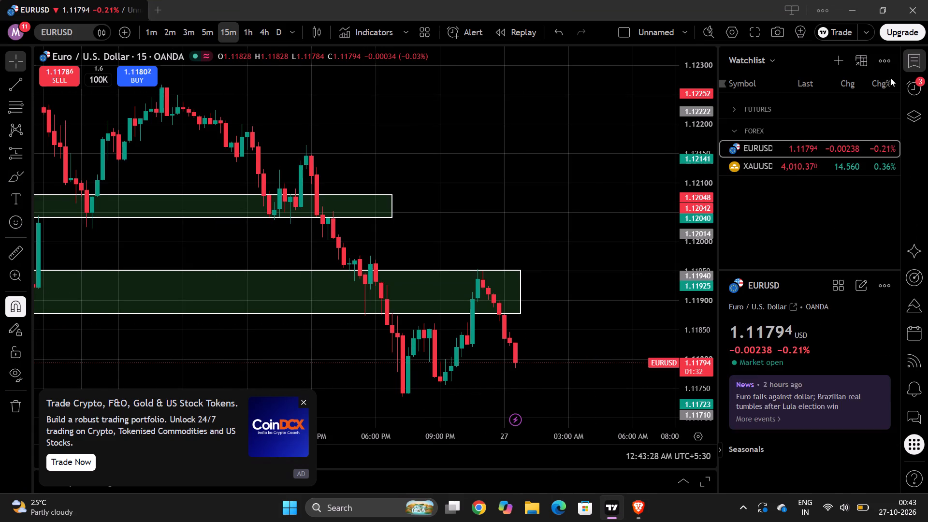
click(796, 160)
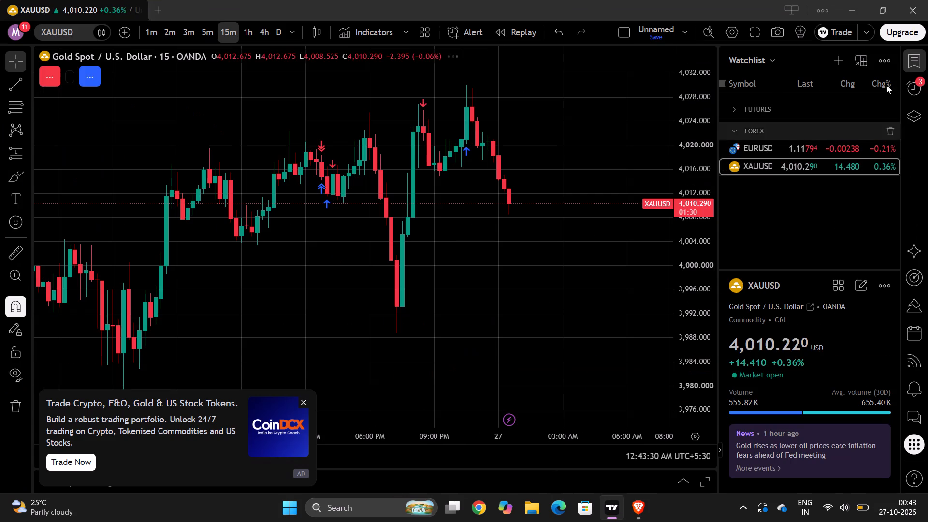
click(914, 66)
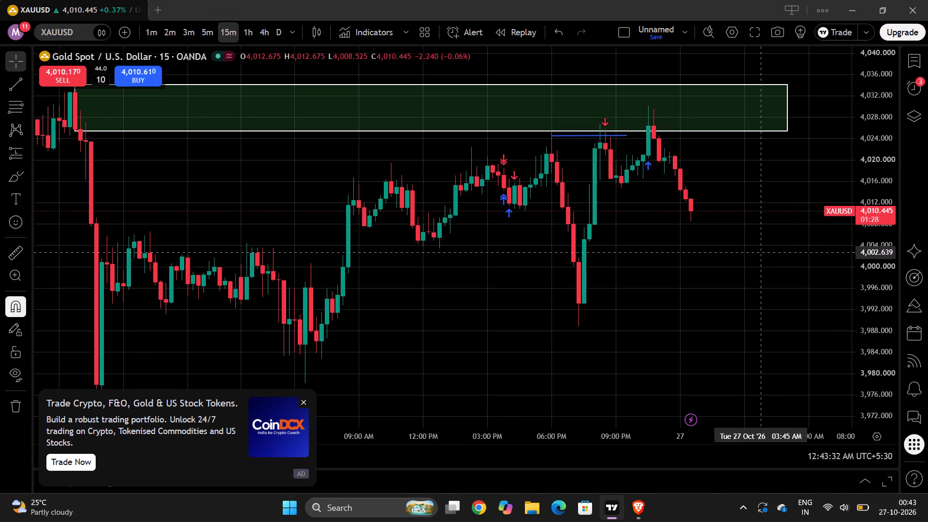
scroll(761, 252, down, 4)
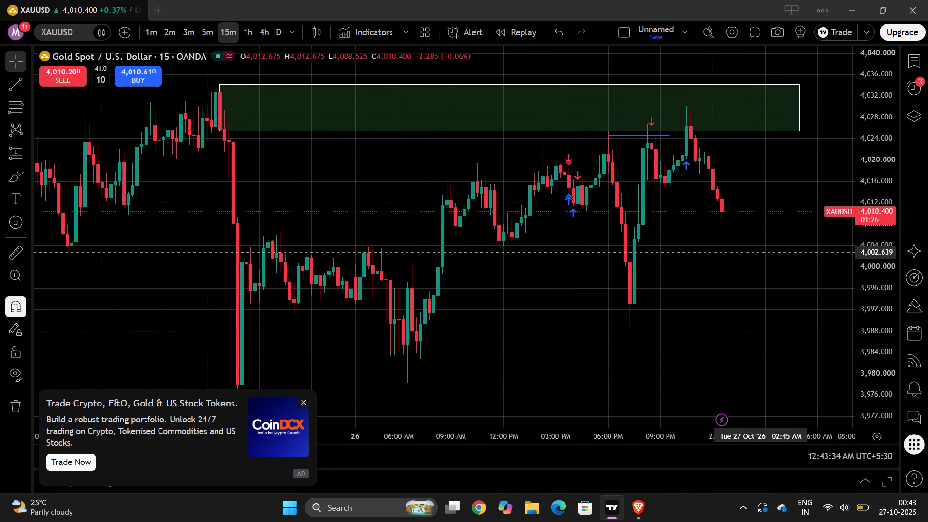
scroll(761, 252, up, 1)
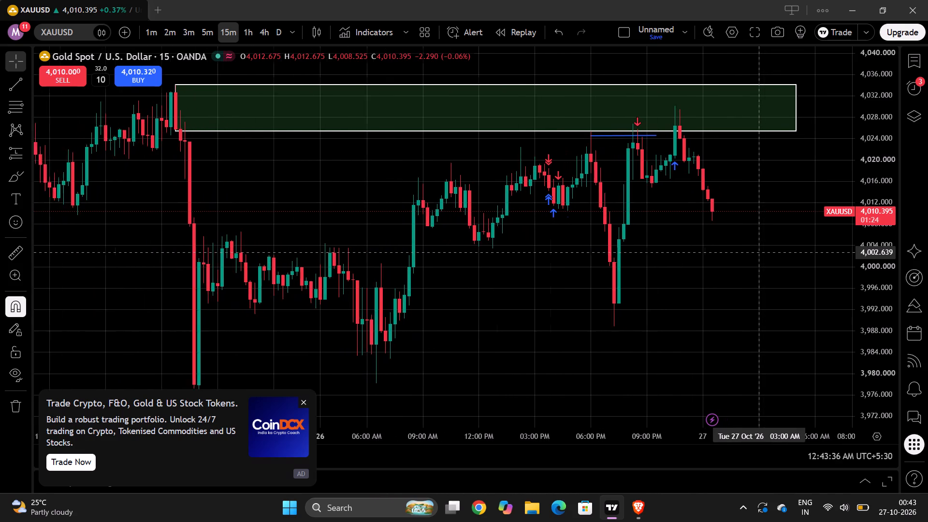
scroll(761, 252, up, 2)
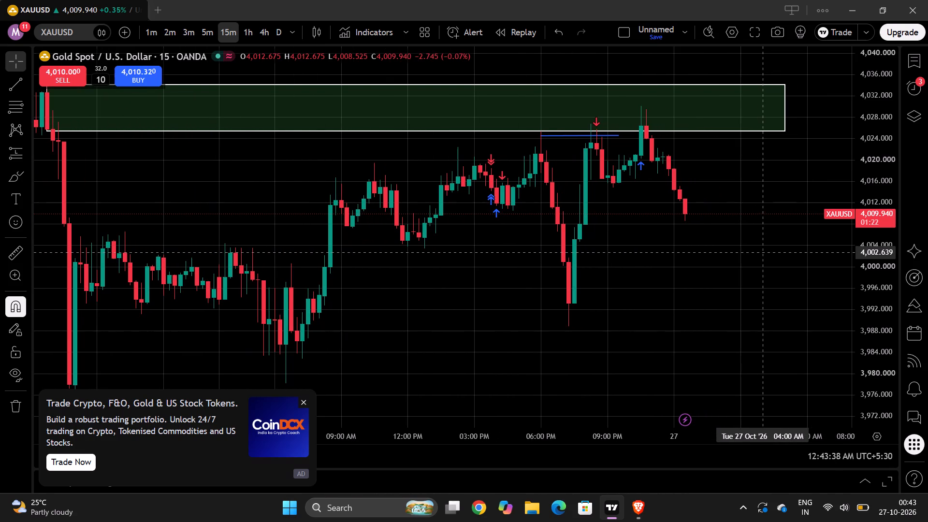
click(303, 396)
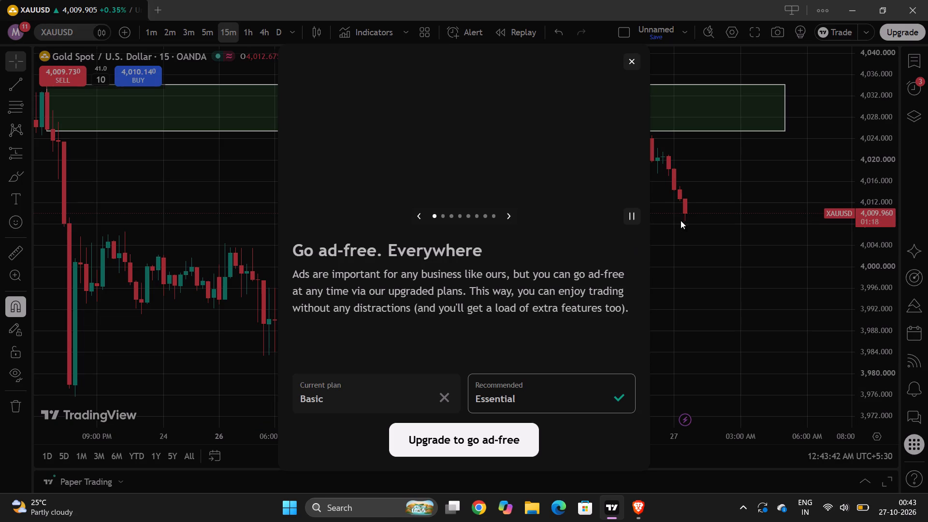
click(633, 58)
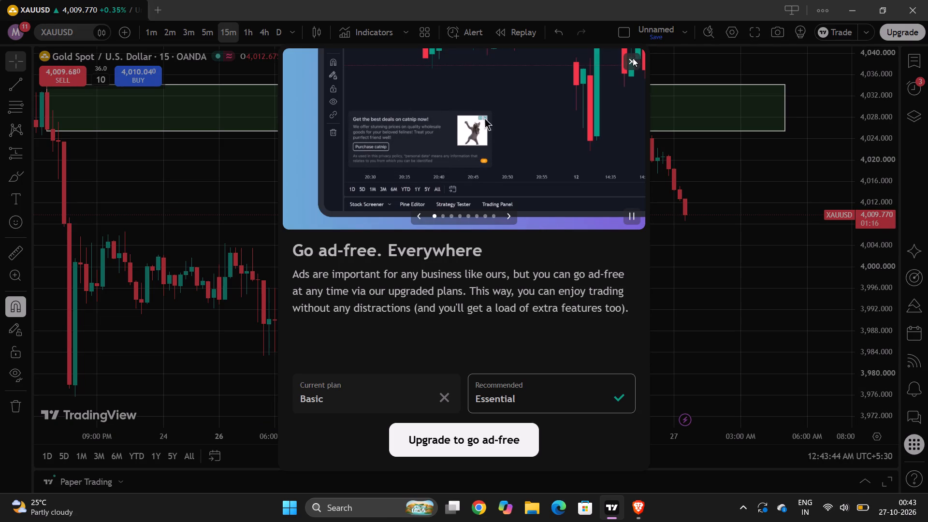
click(854, 11)
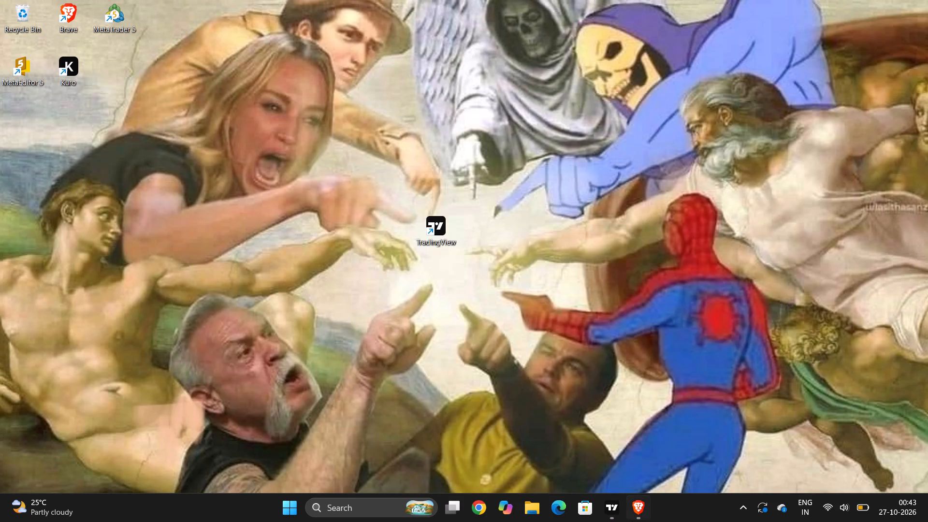
Switch back to the replay in Brave and show EUR/USD on the 4-hour timeframe with the price scale auto-fitted.
click(643, 500)
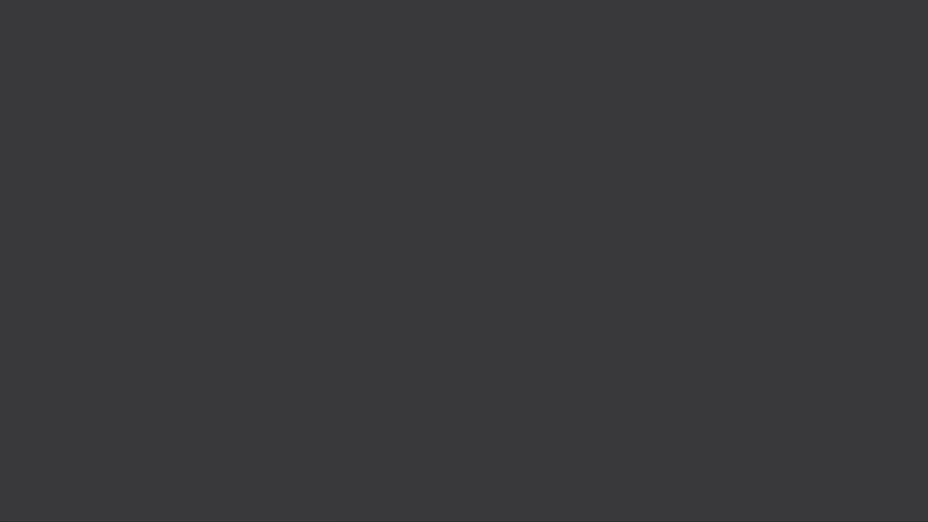
scroll(611, 302, down, 5)
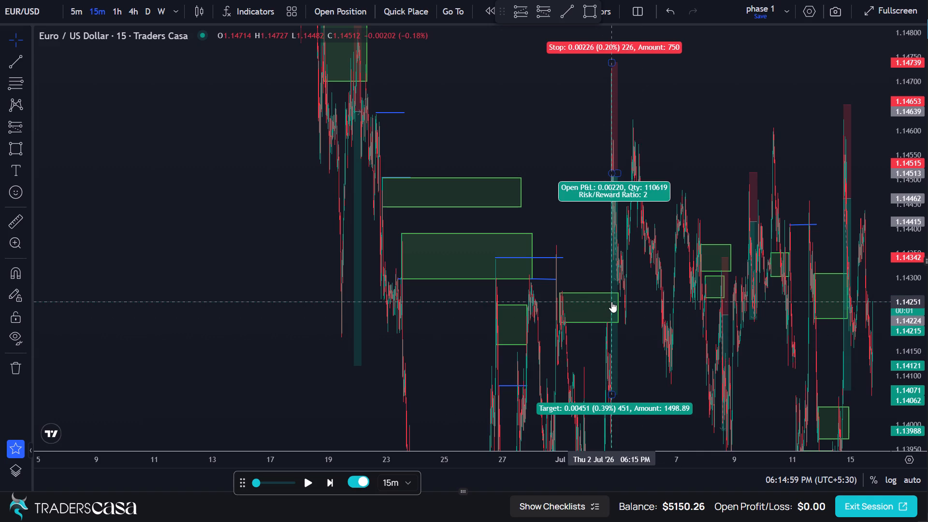
scroll(611, 302, down, 2)
click(136, 27)
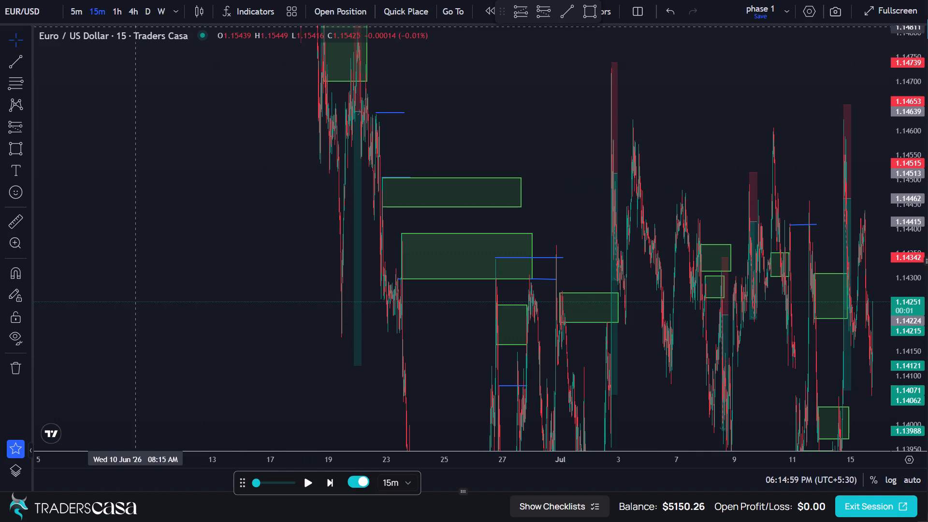
click(133, 7)
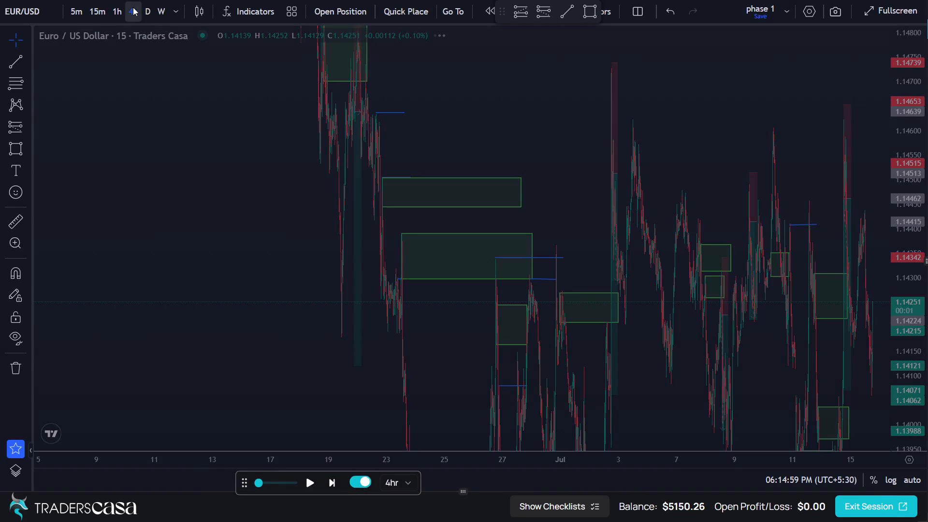
drag(133, 7, 416, 153)
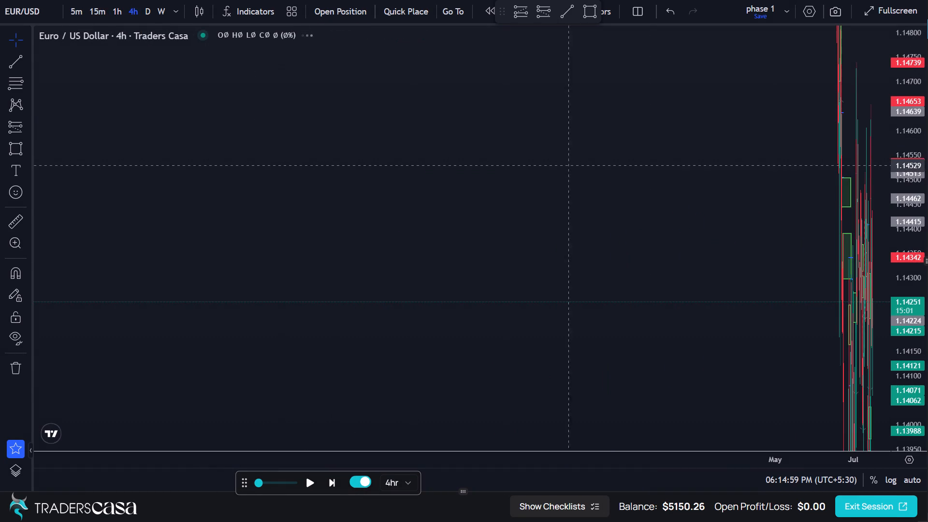
scroll(690, 159, up, 9)
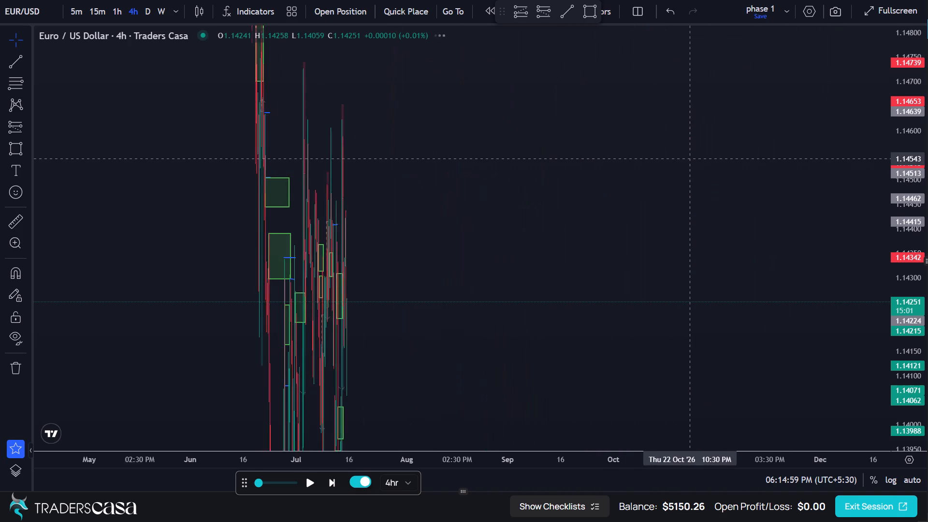
double_click(899, 275)
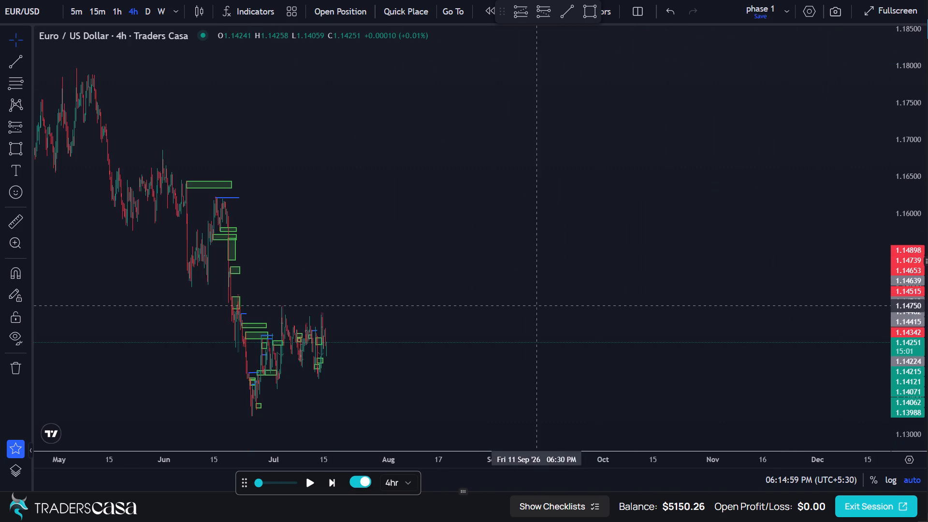
Examine the 4-hour EUR/USD structure from spring to mid-July, including the marked zones and the trades taken.
scroll(383, 273, right, 4)
scroll(383, 273, up, 2)
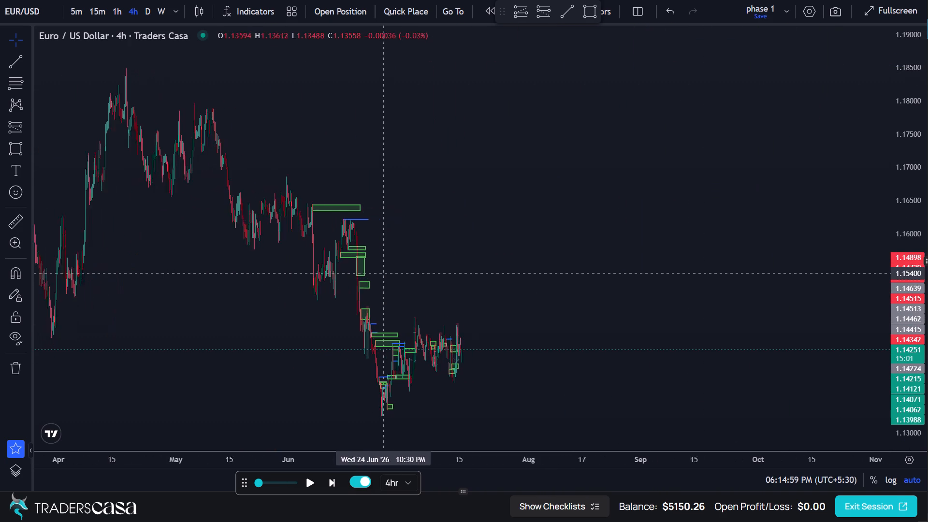
scroll(383, 273, up, 2)
scroll(383, 273, right, 2)
scroll(383, 273, up, 3)
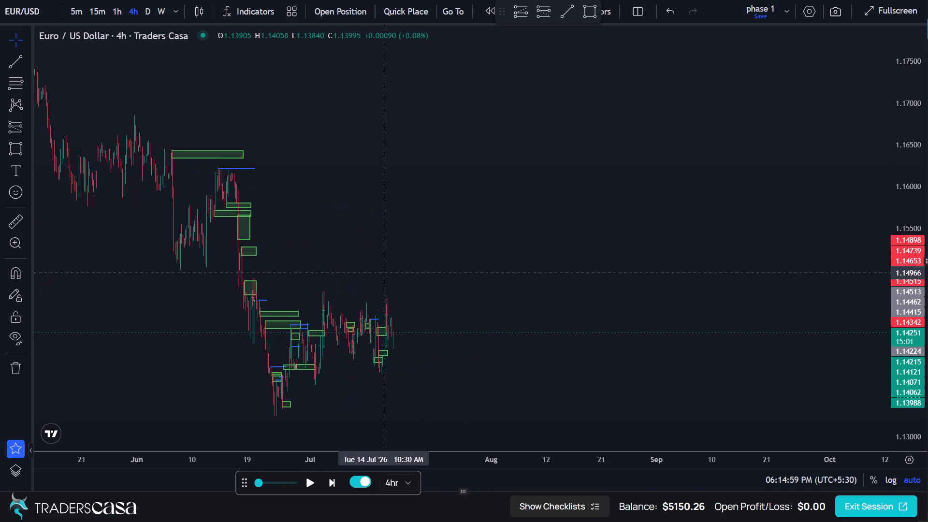
scroll(383, 273, up, 6)
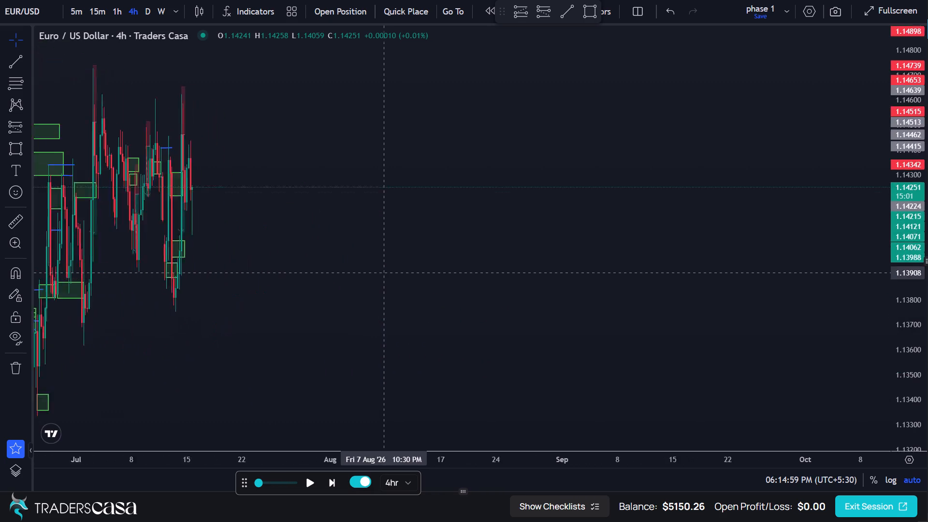
scroll(383, 273, right, 6)
scroll(383, 273, up, 2)
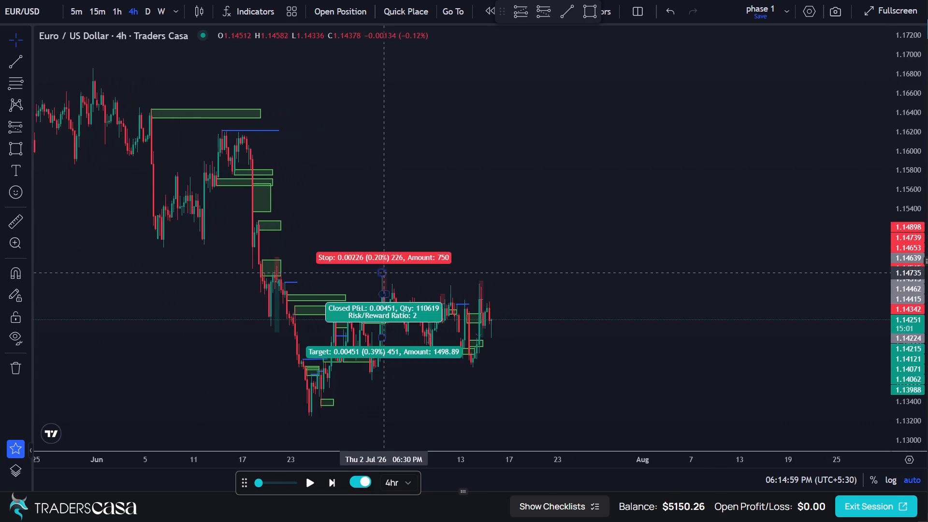
scroll(383, 273, up, 4)
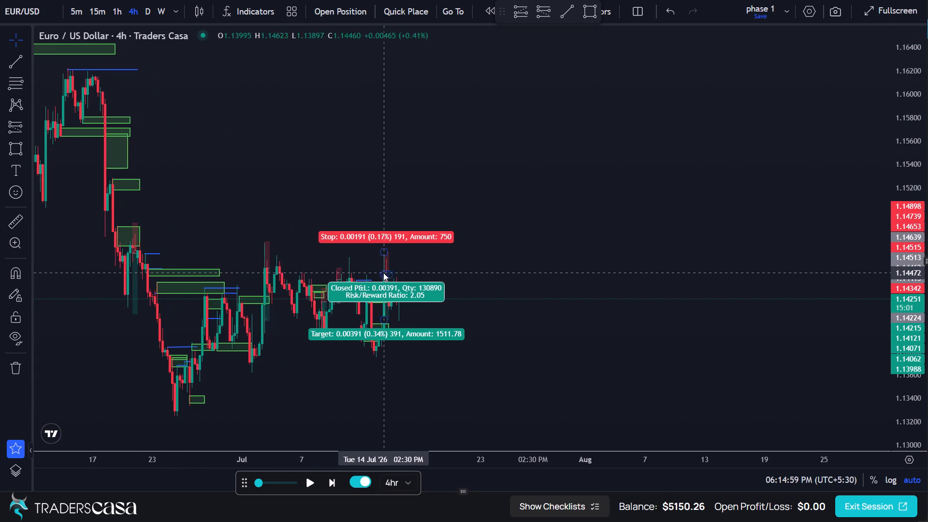
scroll(383, 273, up, 1)
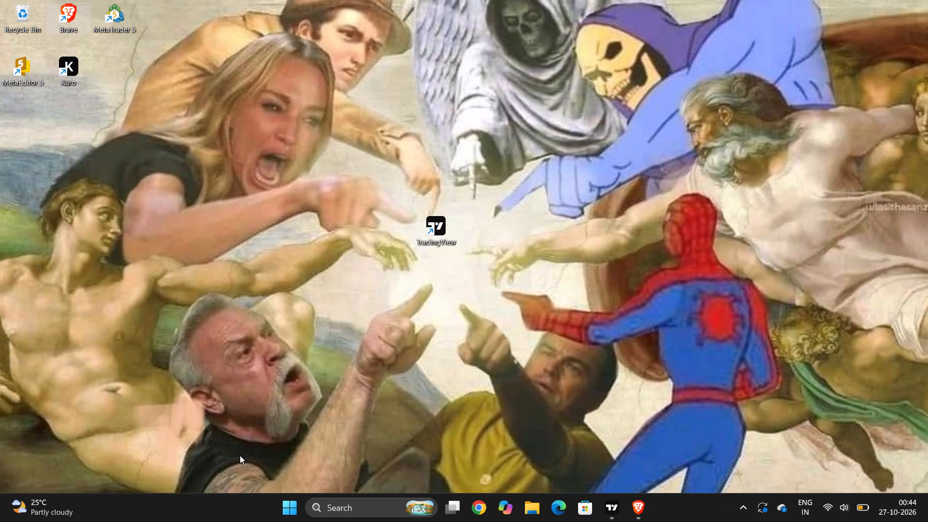
Open the computer's power options.
click(290, 500)
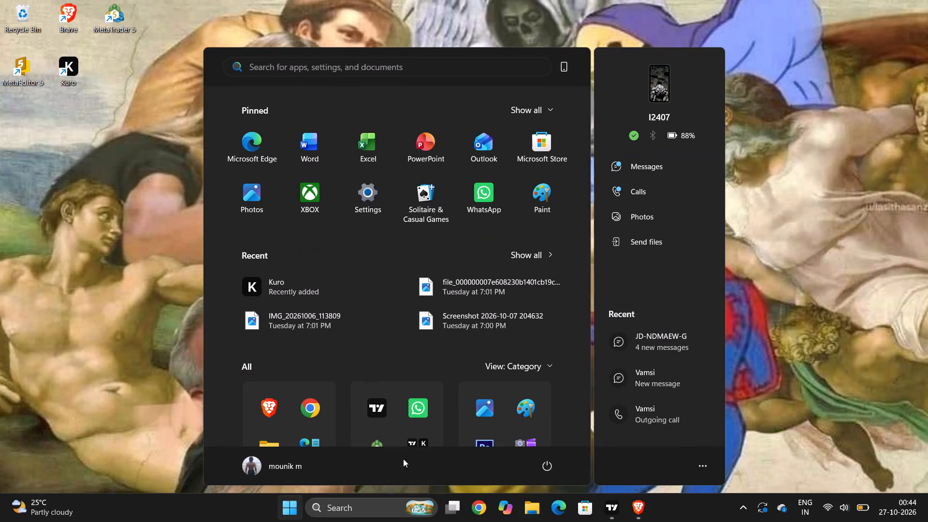
click(545, 464)
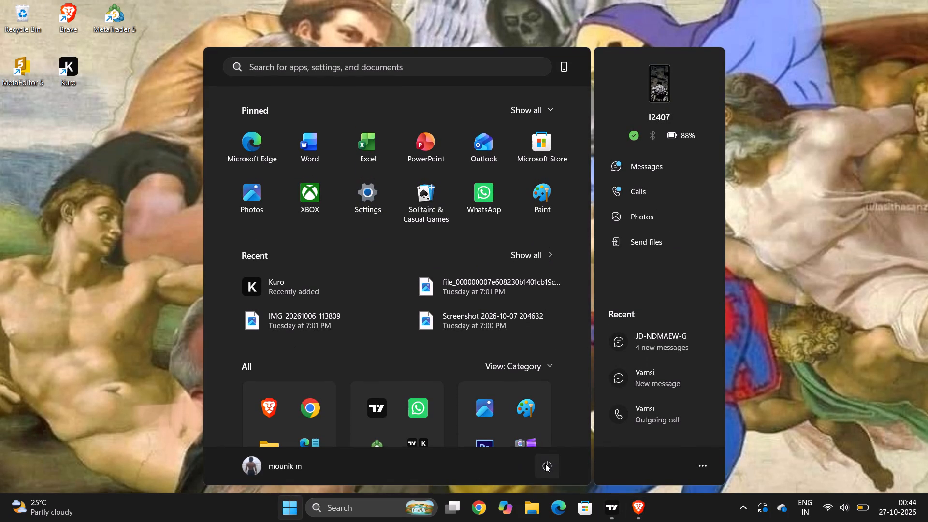